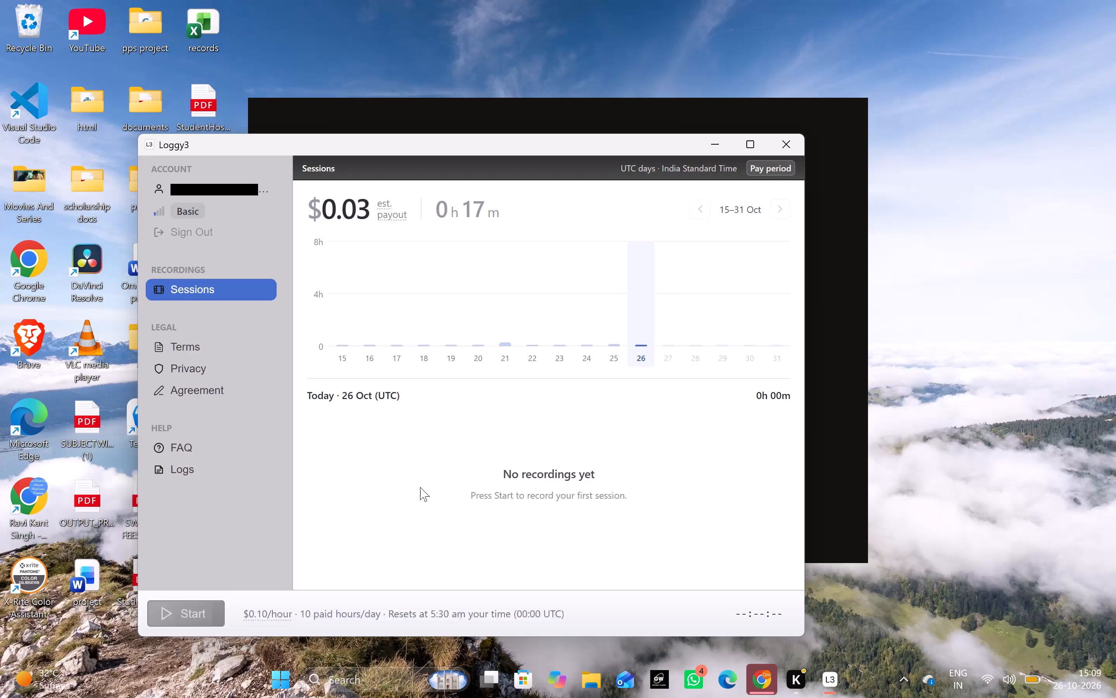
pyautogui.click(938, 444)
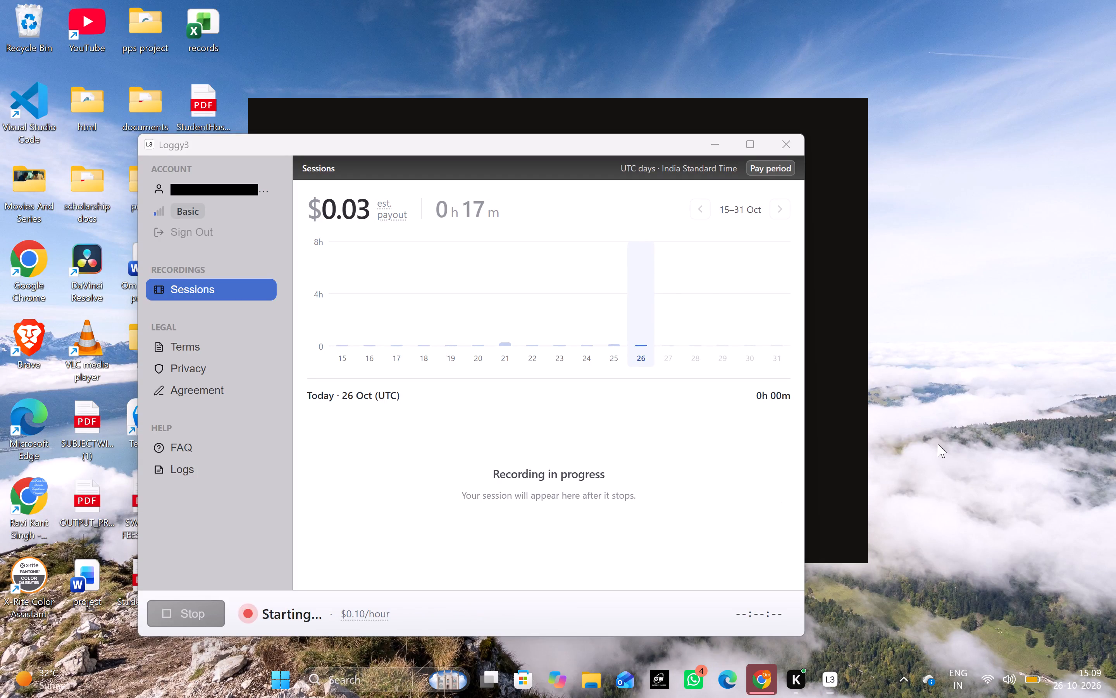
pyautogui.click(761, 674)
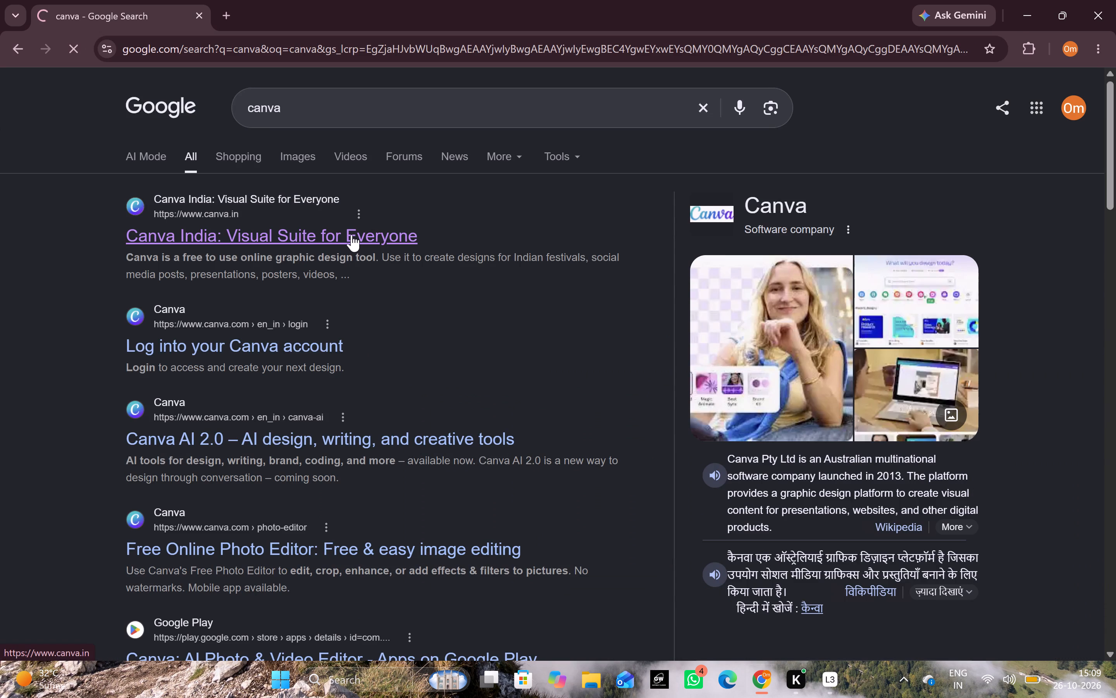
pyautogui.click(351, 235)
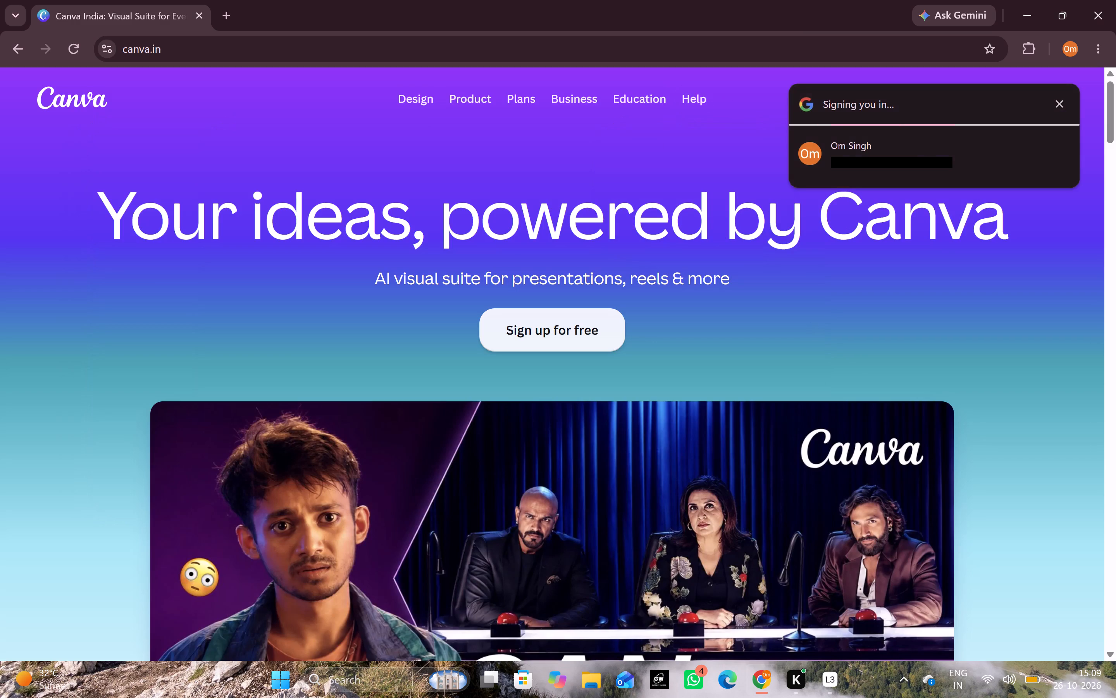
pyautogui.click(871, 151)
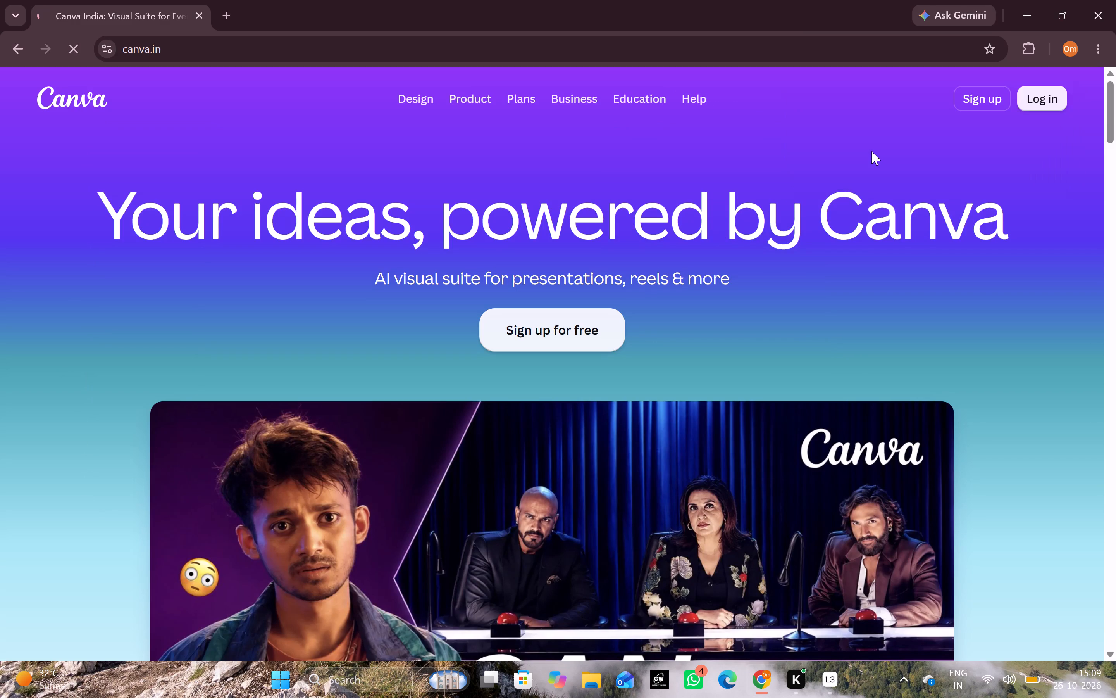
# Look over the Canva landing page and briefly play, then pause, its promotional video.
pyautogui.scroll(-5, 871, 151)
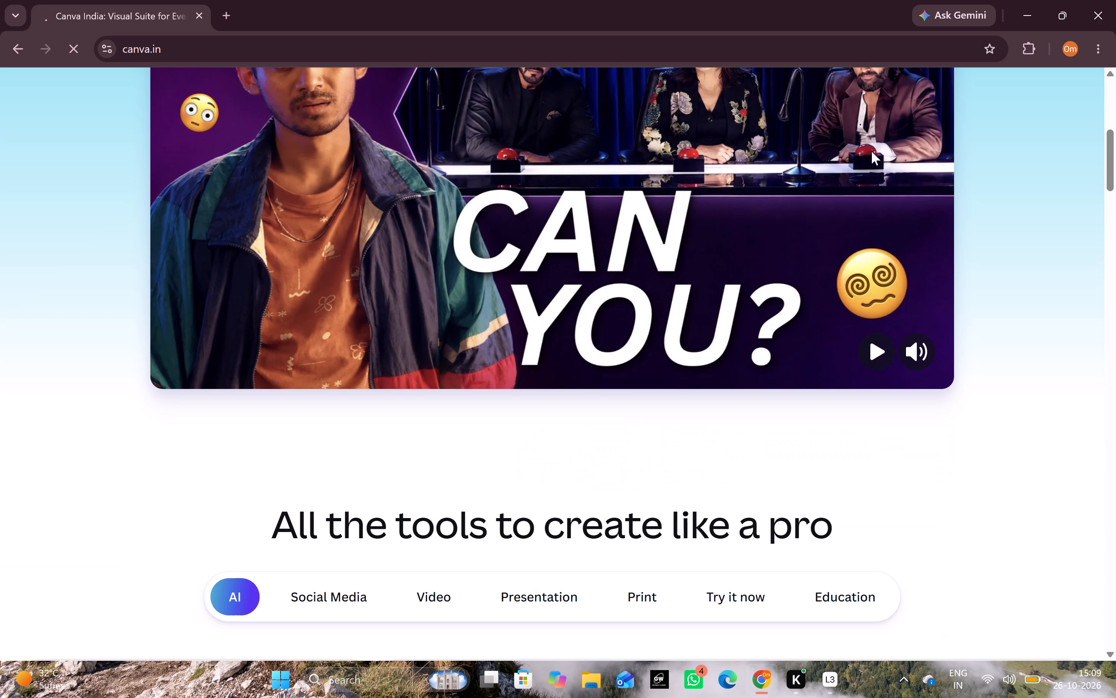
pyautogui.scroll(4, 871, 151)
pyautogui.scroll(-2, 871, 151)
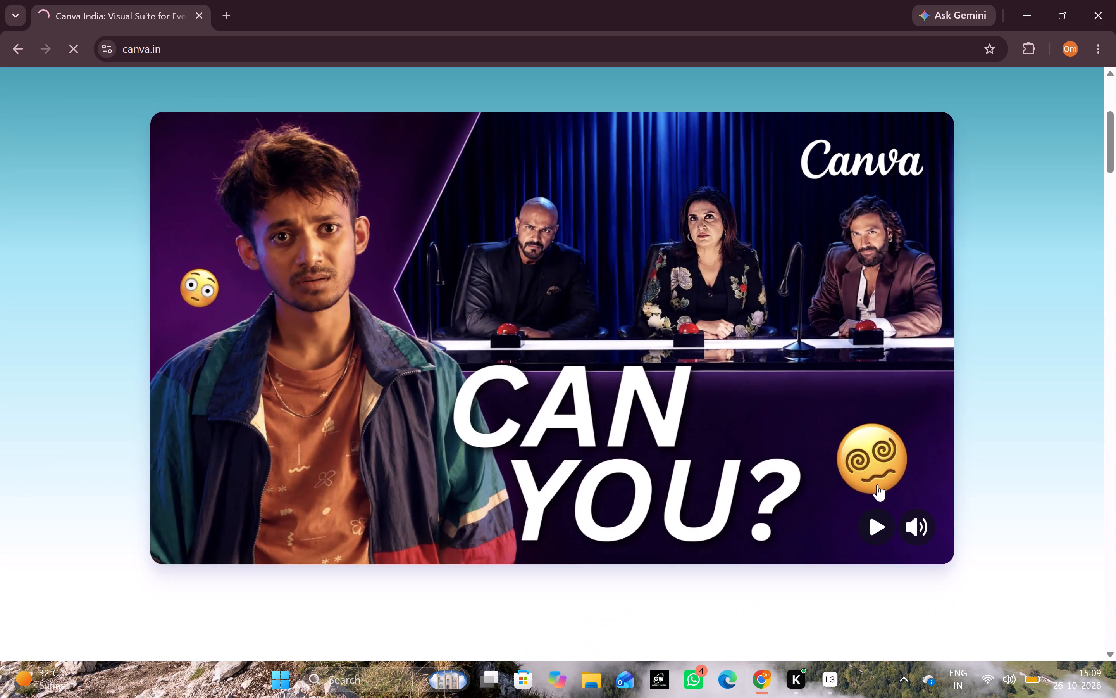
pyautogui.click(878, 525)
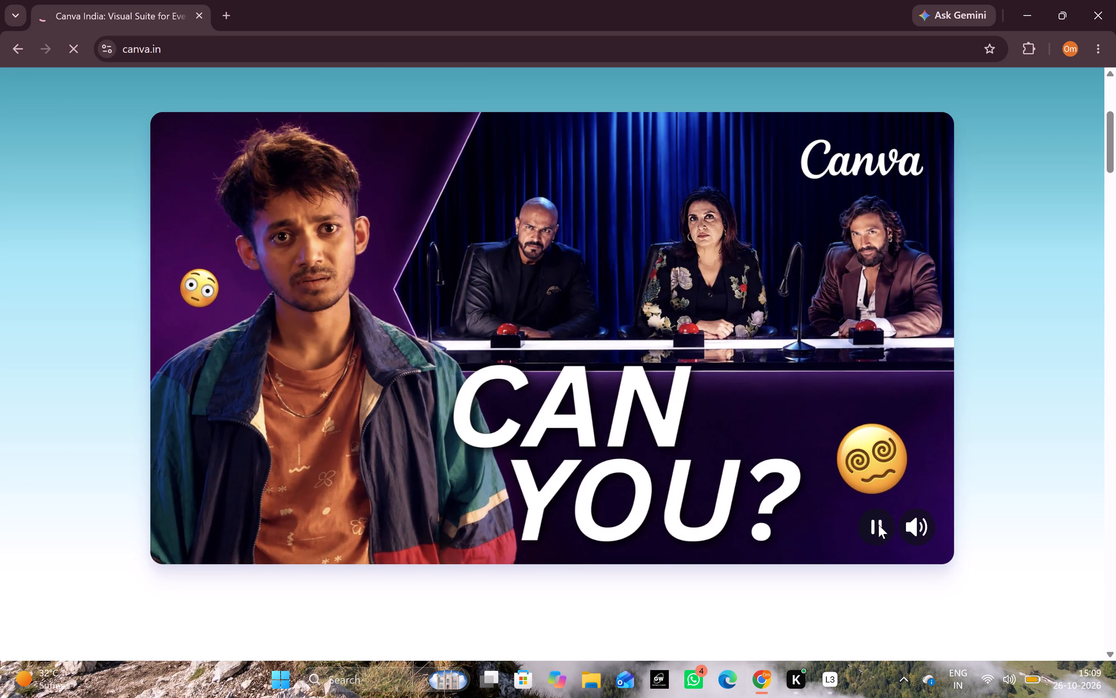
pyautogui.click(878, 525)
# Examine the Canva home page, including the suggested templates, template categories, popular design types and printed products.
pyautogui.scroll(-1, 878, 525)
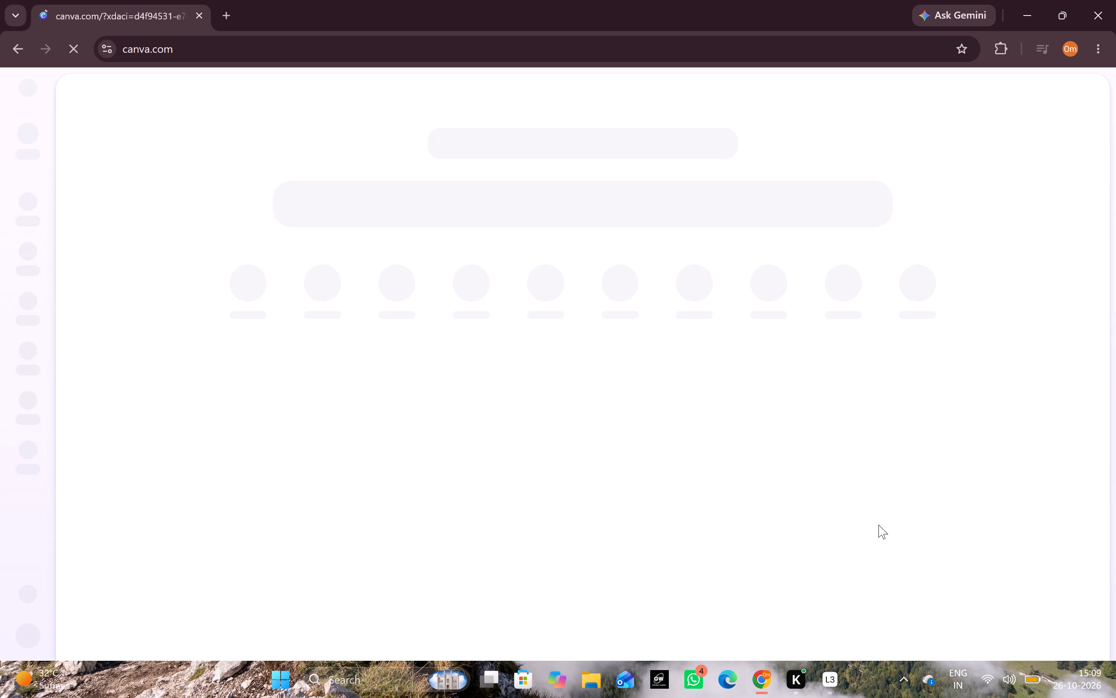
pyautogui.scroll(-1, 878, 525)
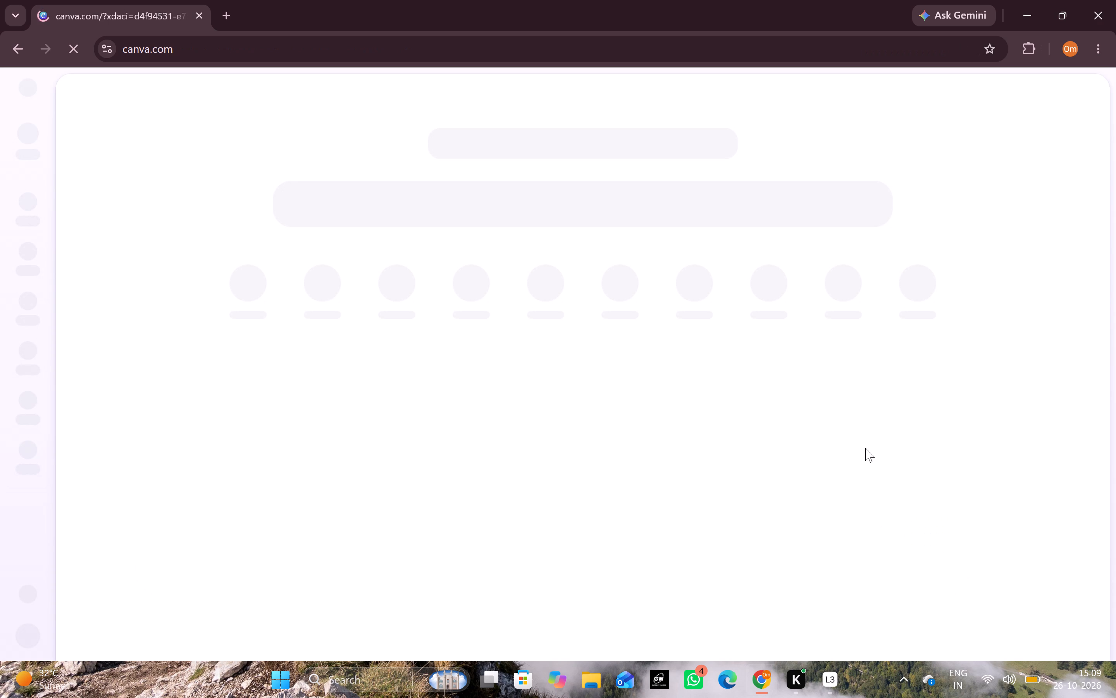
pyautogui.scroll(-3, 923, 538)
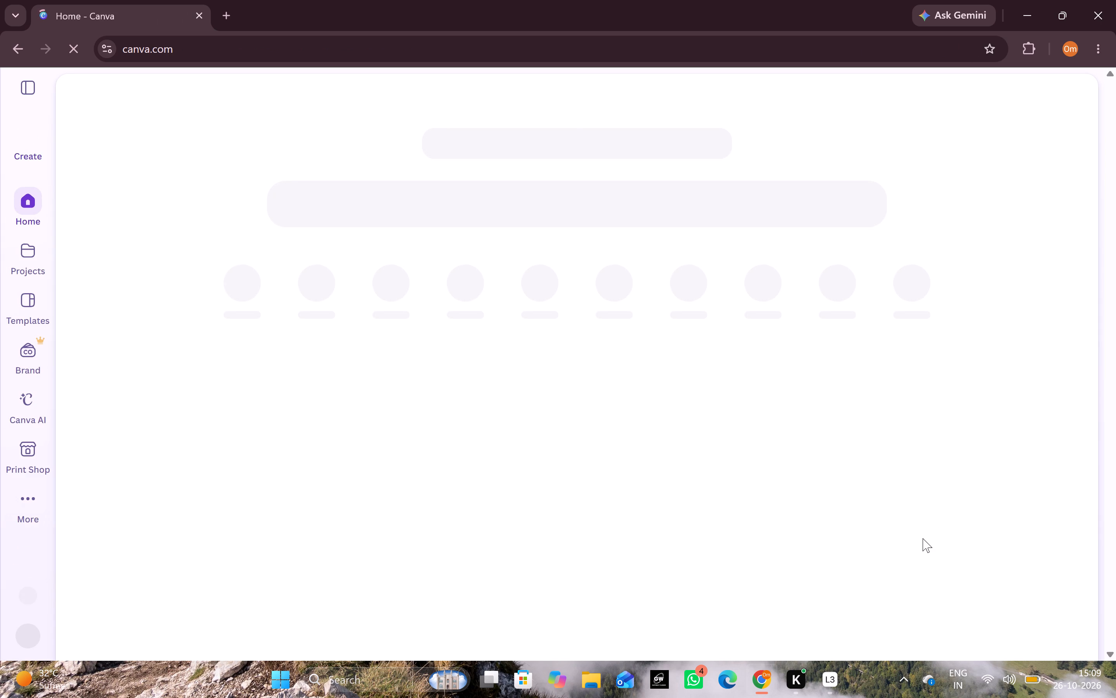
pyautogui.scroll(-1, 923, 538)
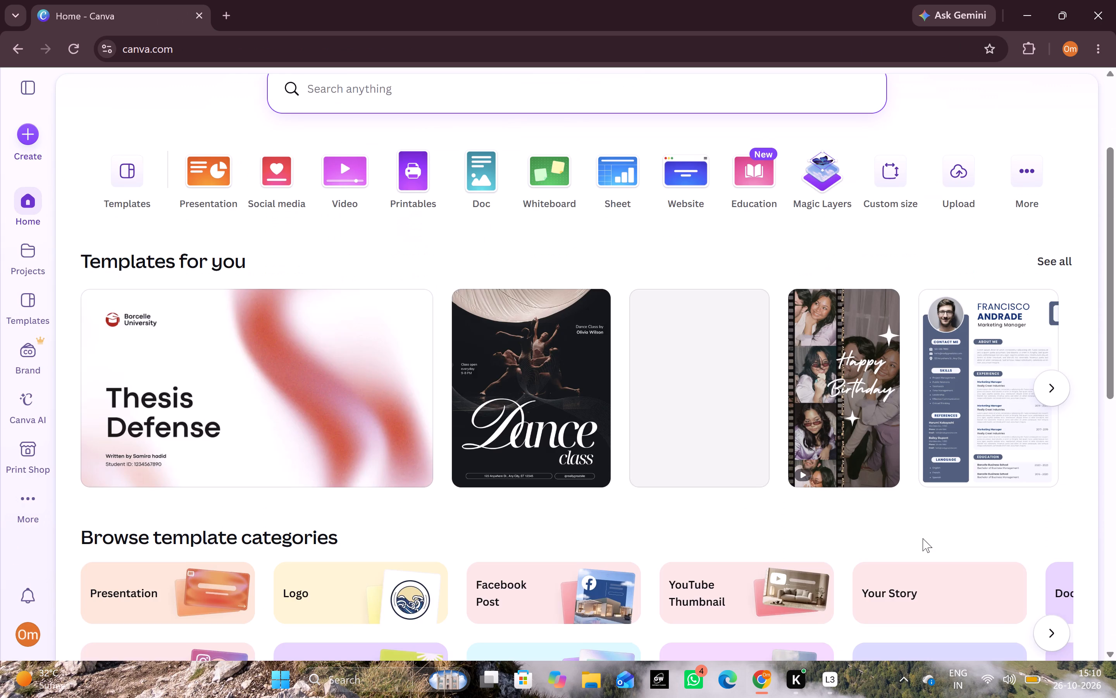
pyautogui.scroll(-2, 923, 538)
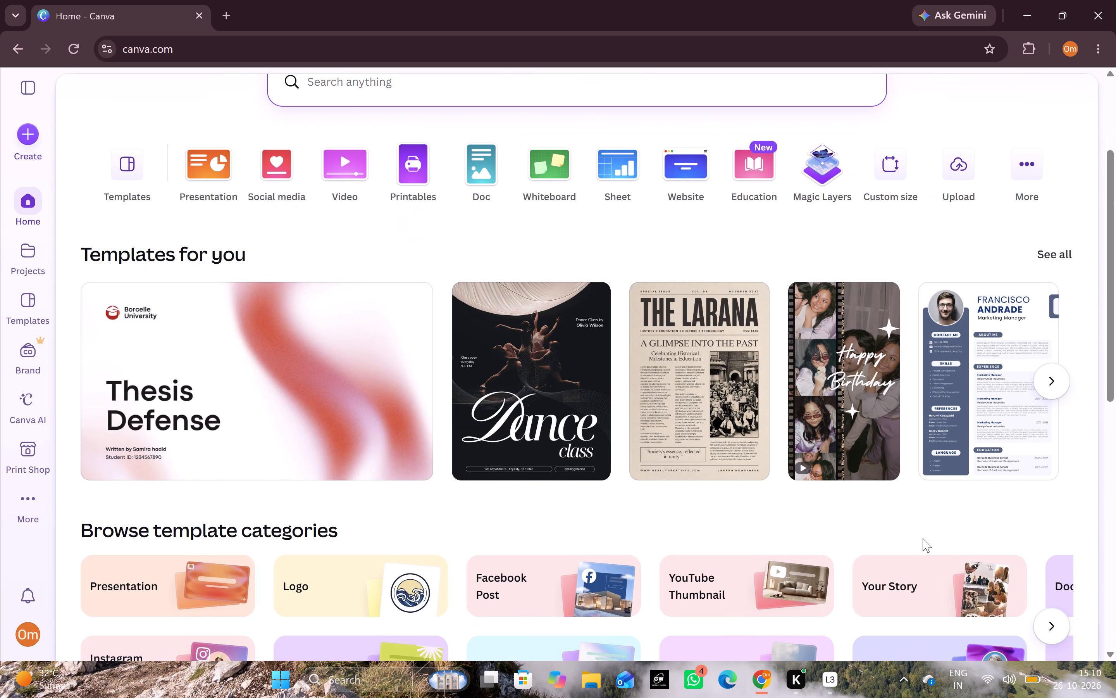
pyautogui.scroll(-4, 923, 538)
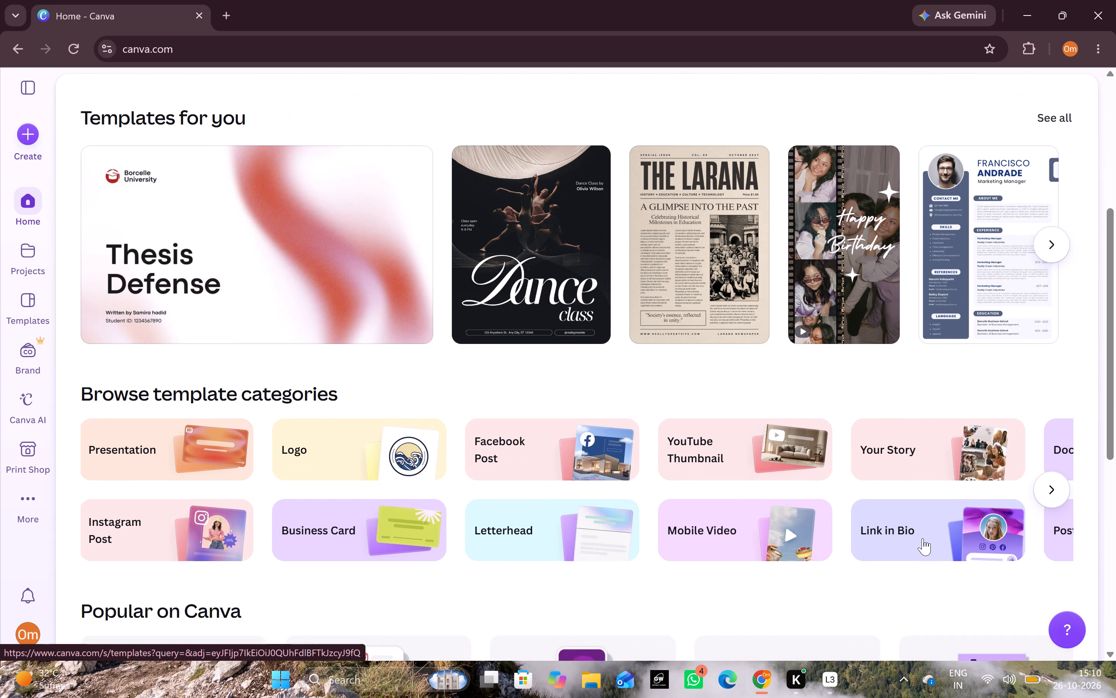
pyautogui.scroll(-11, 923, 538)
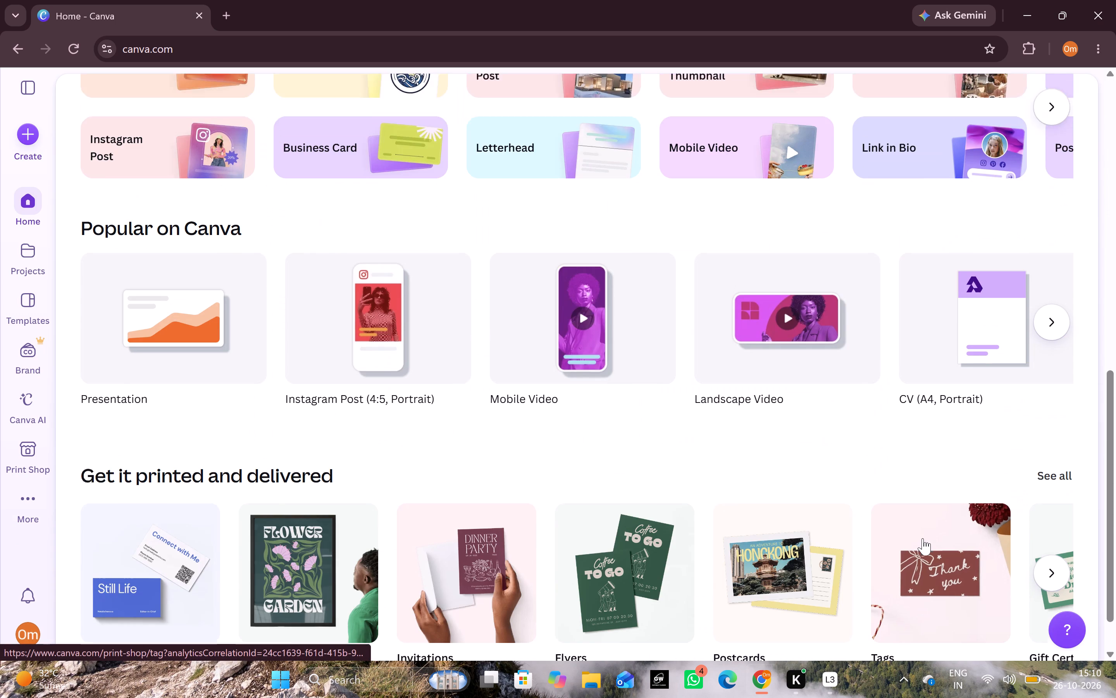
pyautogui.scroll(-1, 923, 538)
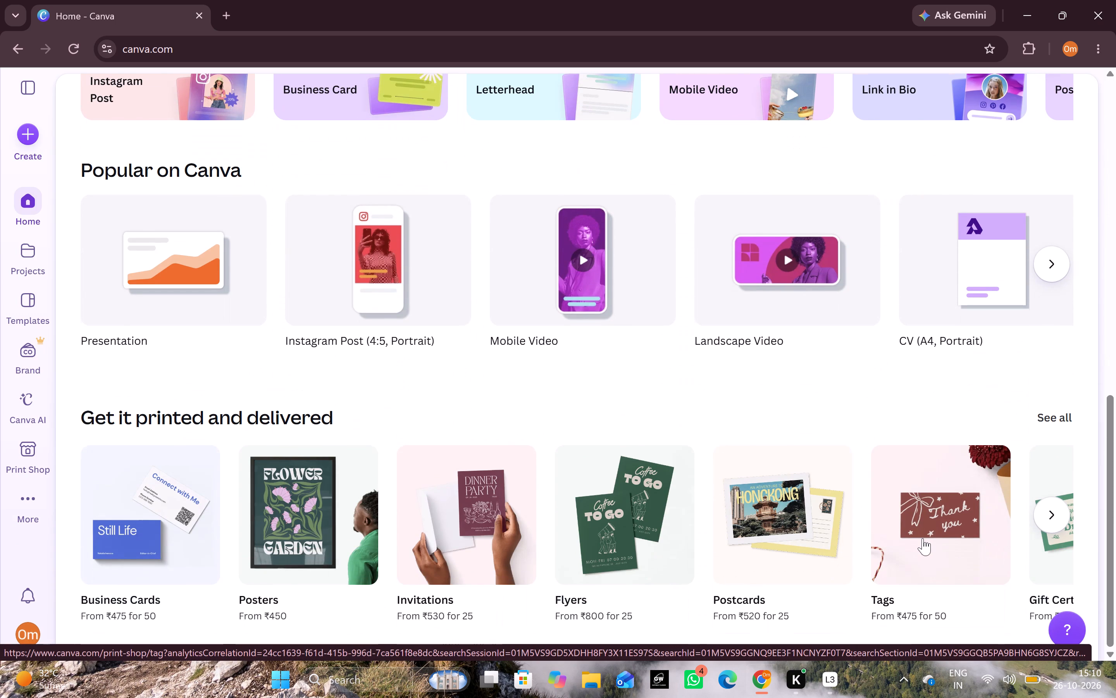
pyautogui.scroll(5, 923, 538)
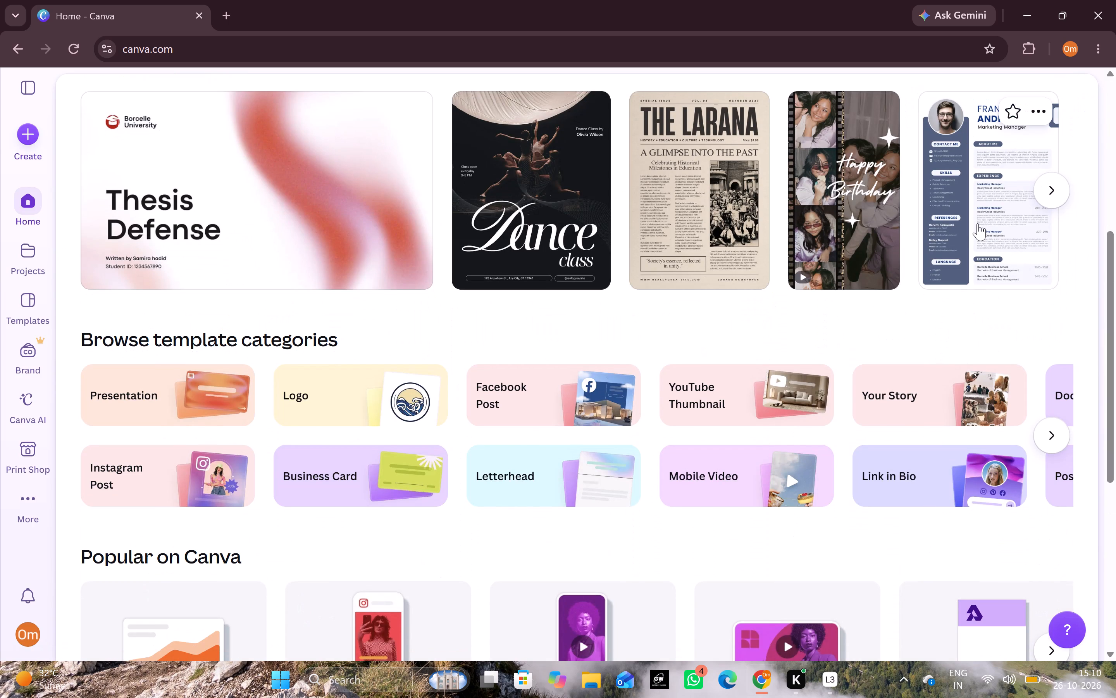
pyautogui.scroll(-4, 876, 274)
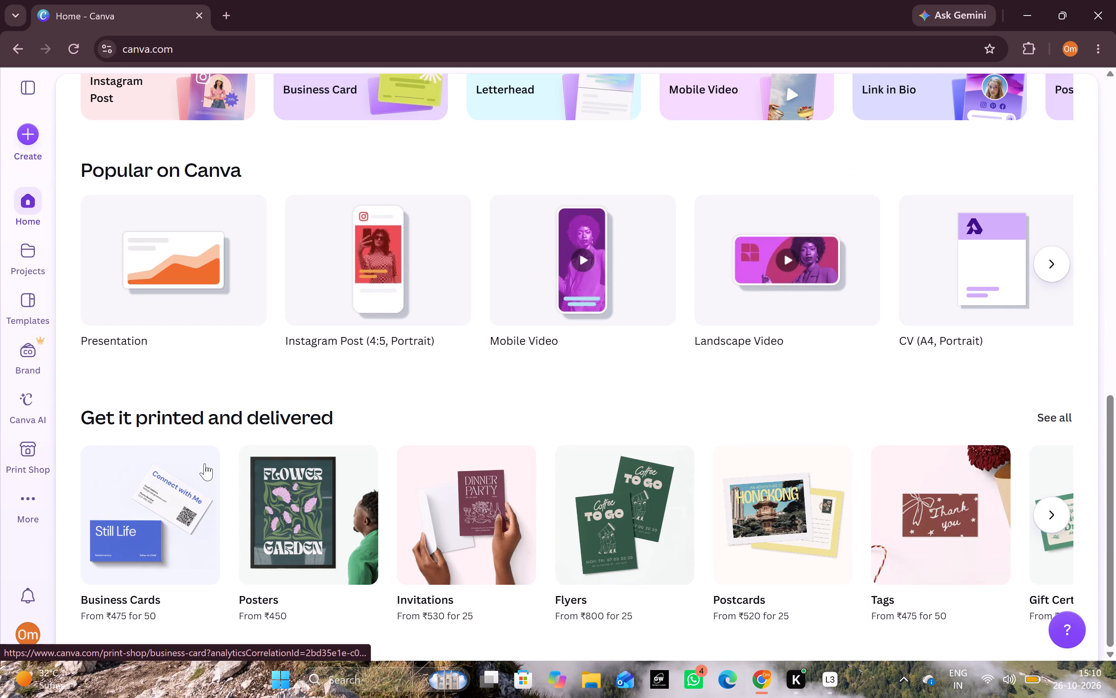
pyautogui.hscroll(1, 205, 463)
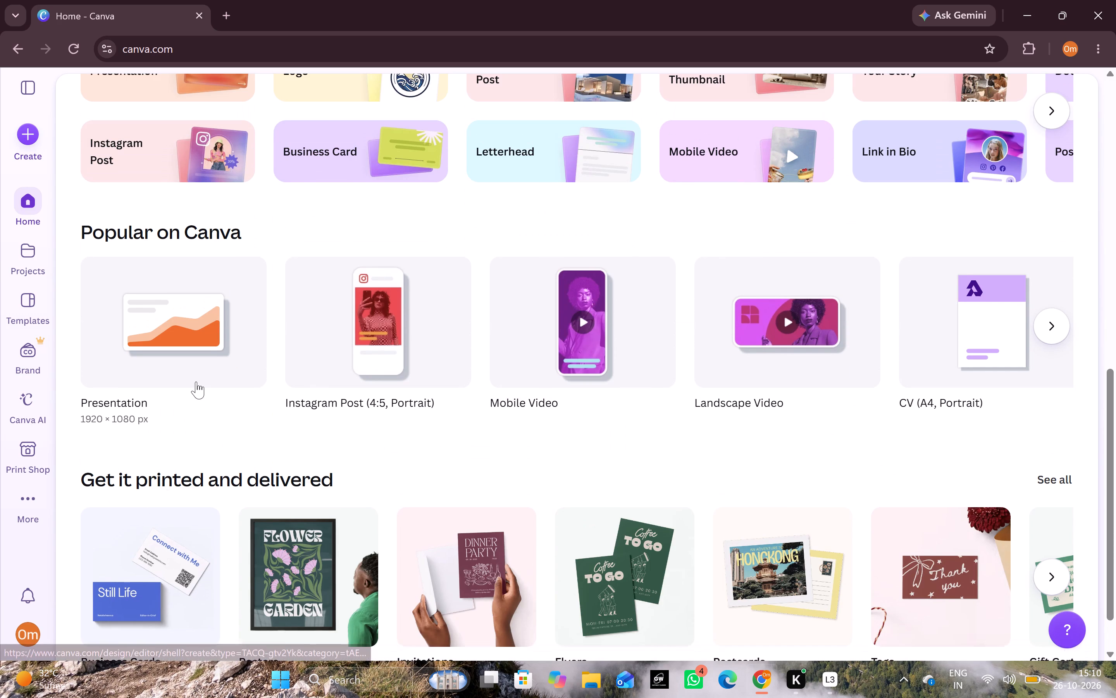
pyautogui.hscroll(1, 196, 382)
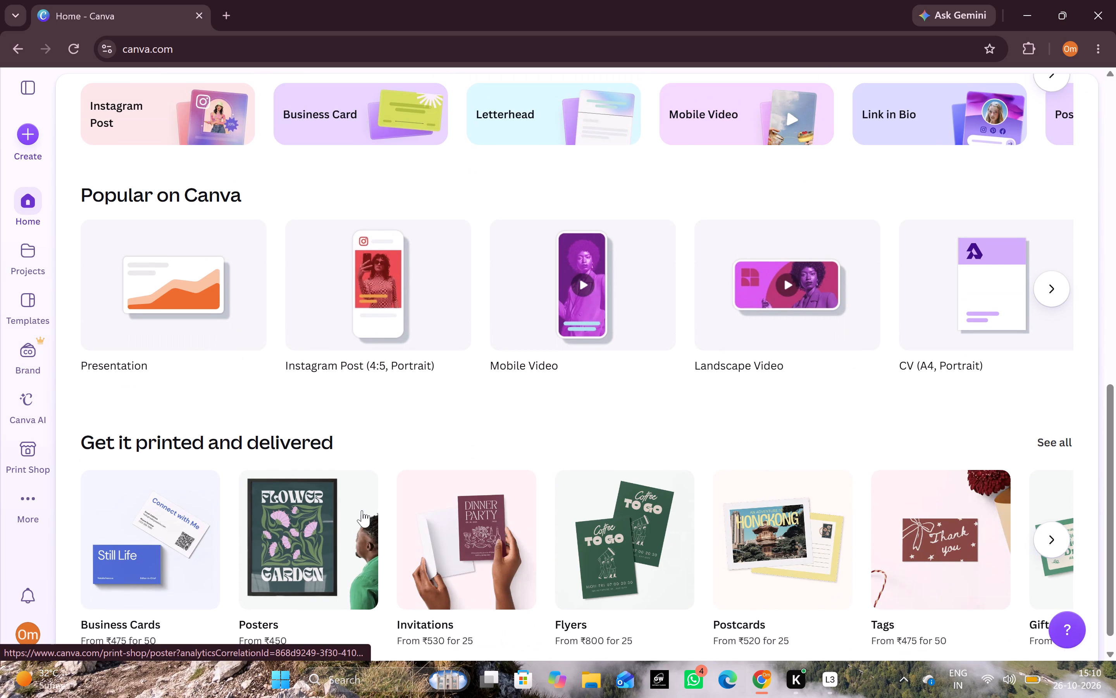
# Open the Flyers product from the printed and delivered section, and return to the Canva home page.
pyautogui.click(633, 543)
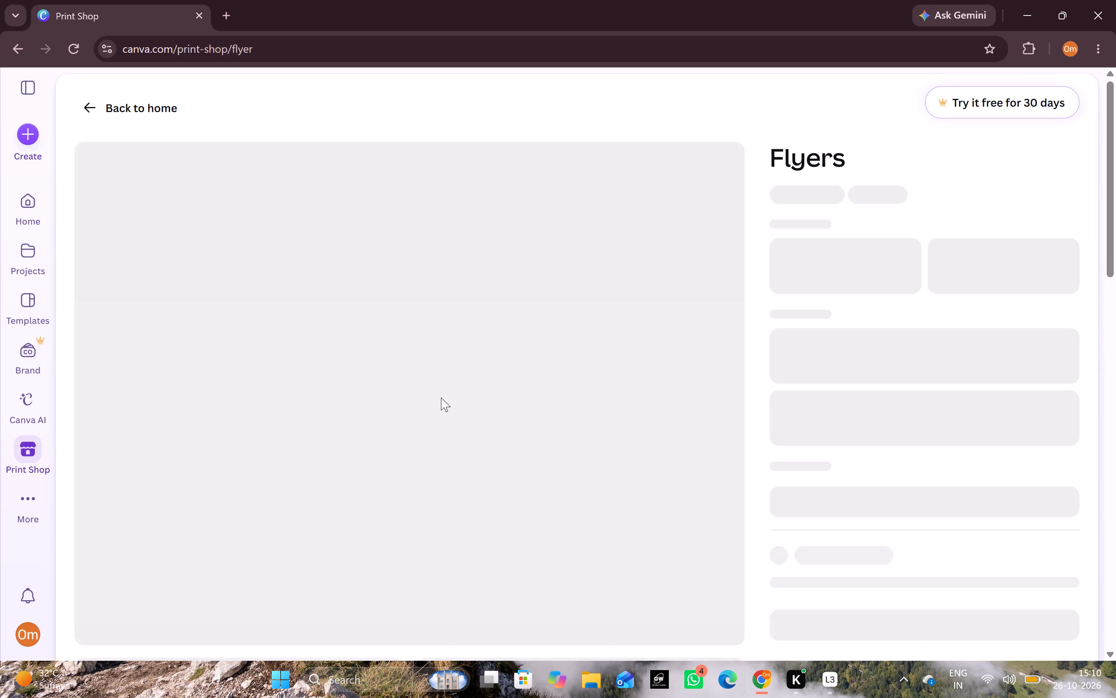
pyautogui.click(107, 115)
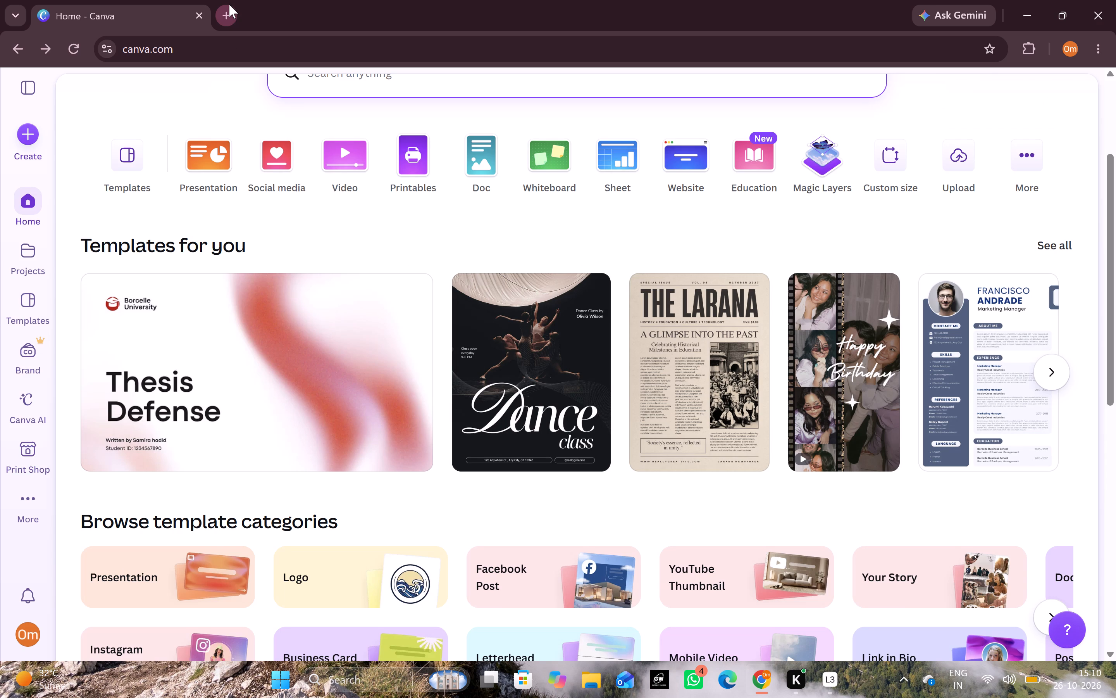
# Search Google in a new tab for a Canva mod APK download.
pyautogui.click(229, 4)
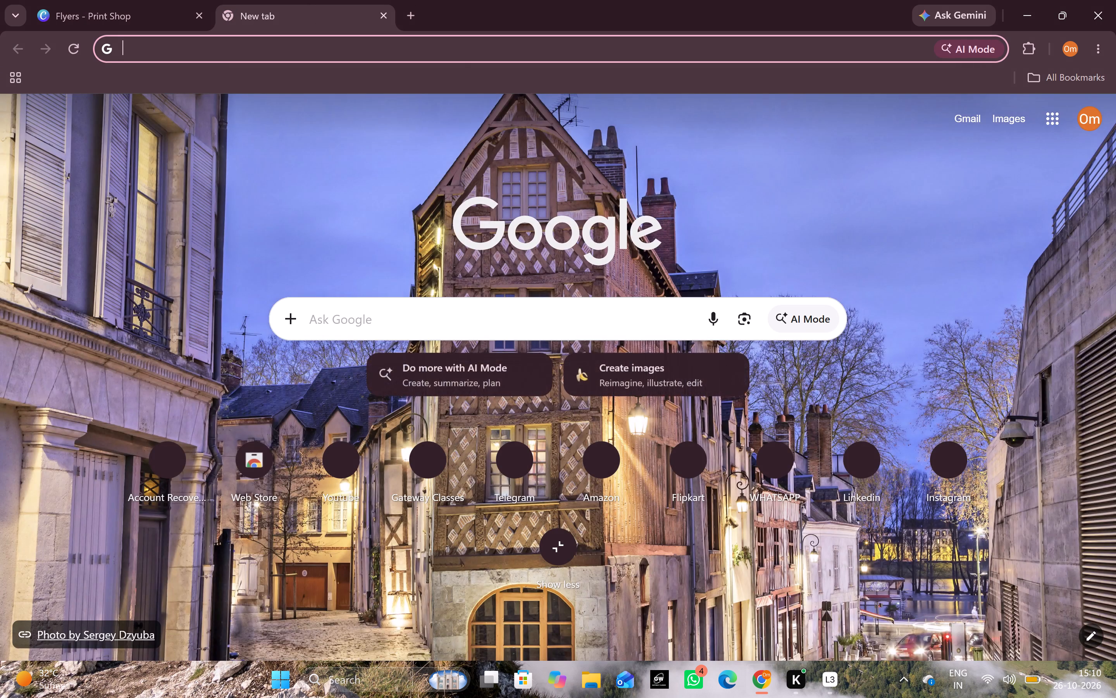
pyautogui.click(498, 329)
pyautogui.write('canva mod apk down;oad')
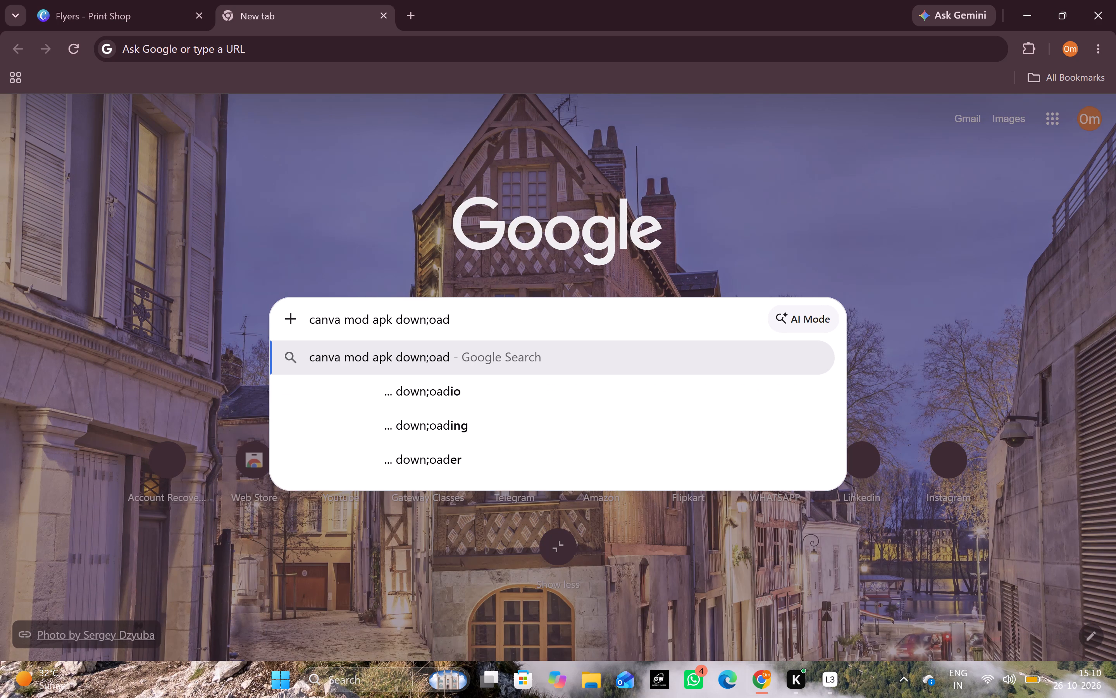
pyautogui.press('Return')
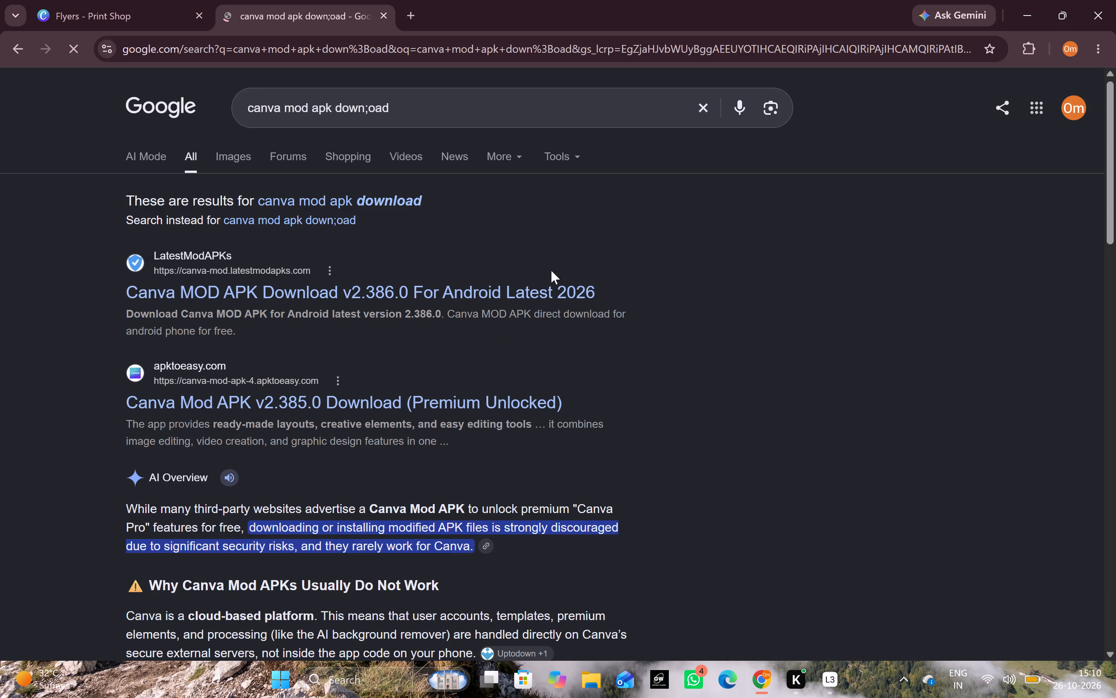
# Refine the search to "canva mod apk download windows" and look through the results.
pyautogui.click(439, 131)
pyautogui.click(370, 107)
pyautogui.press('BackSpace')
pyautogui.press('l')
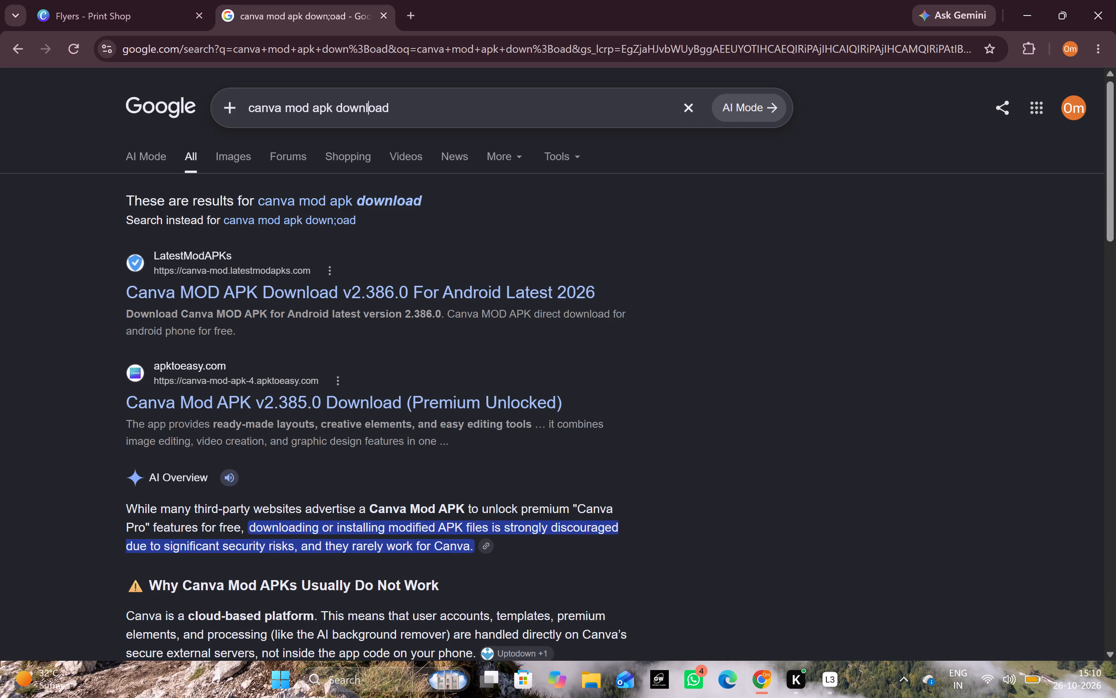
pyautogui.press('Right')
pyautogui.press('Right')
pyautogui.press('Right')
pyautogui.press('Right')
pyautogui.press('Right')
pyautogui.press('Right')
pyautogui.press('Right')
pyautogui.press('Right')
pyautogui.press('Right')
pyautogui.press('Right')
pyautogui.press('Right')
pyautogui.press('Right')
pyautogui.press('Right')
pyautogui.press('space')
pyautogui.write('windows')
pyautogui.press('Return')
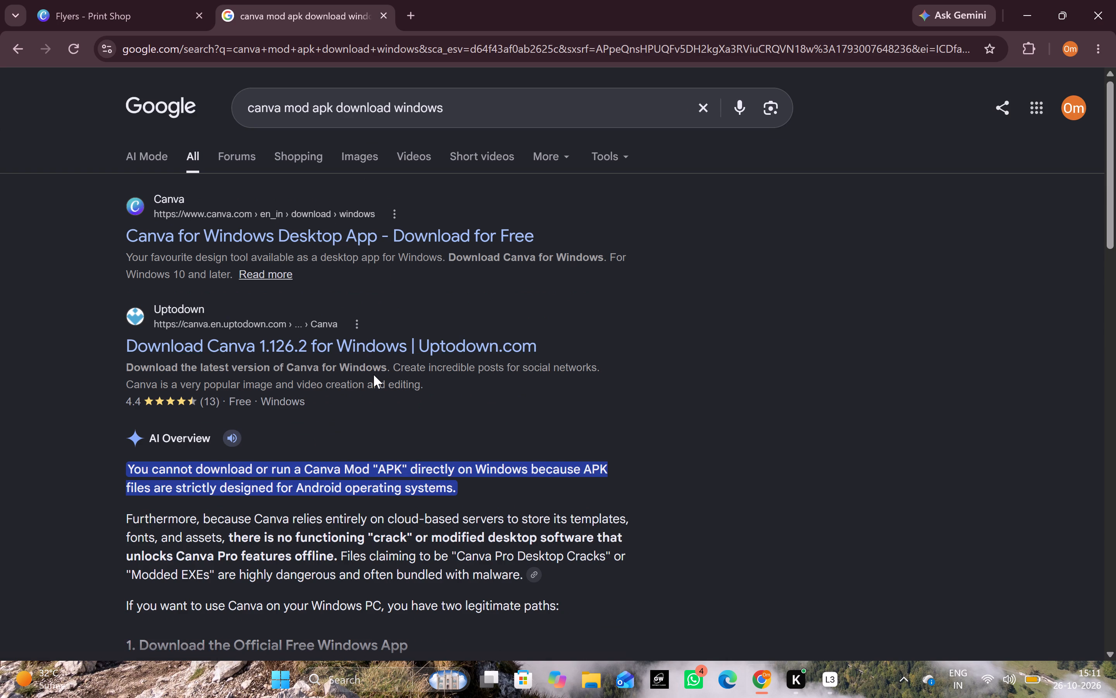
pyautogui.scroll(-1, 374, 375)
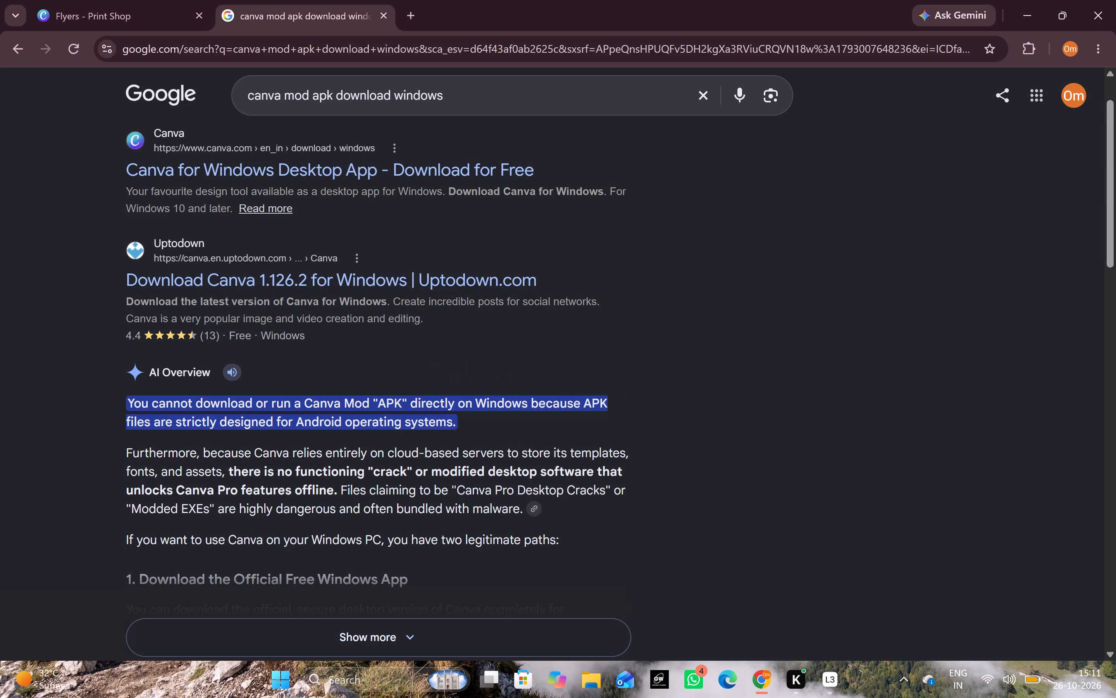
pyautogui.scroll(-2, 547, 403)
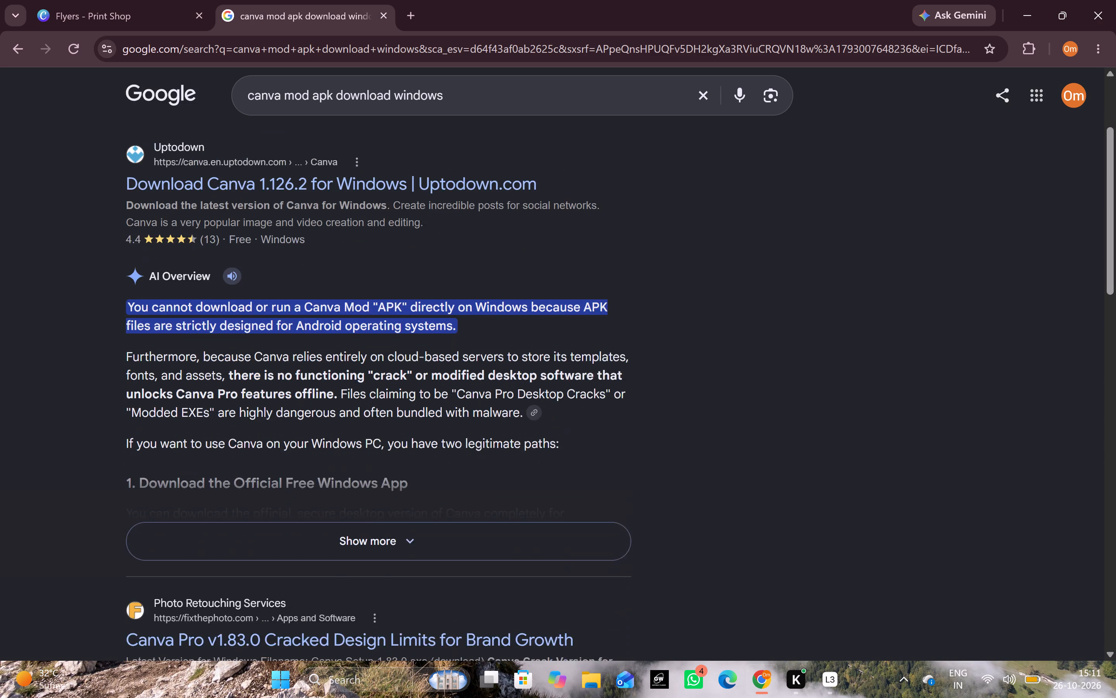
pyautogui.scroll(-5, 547, 403)
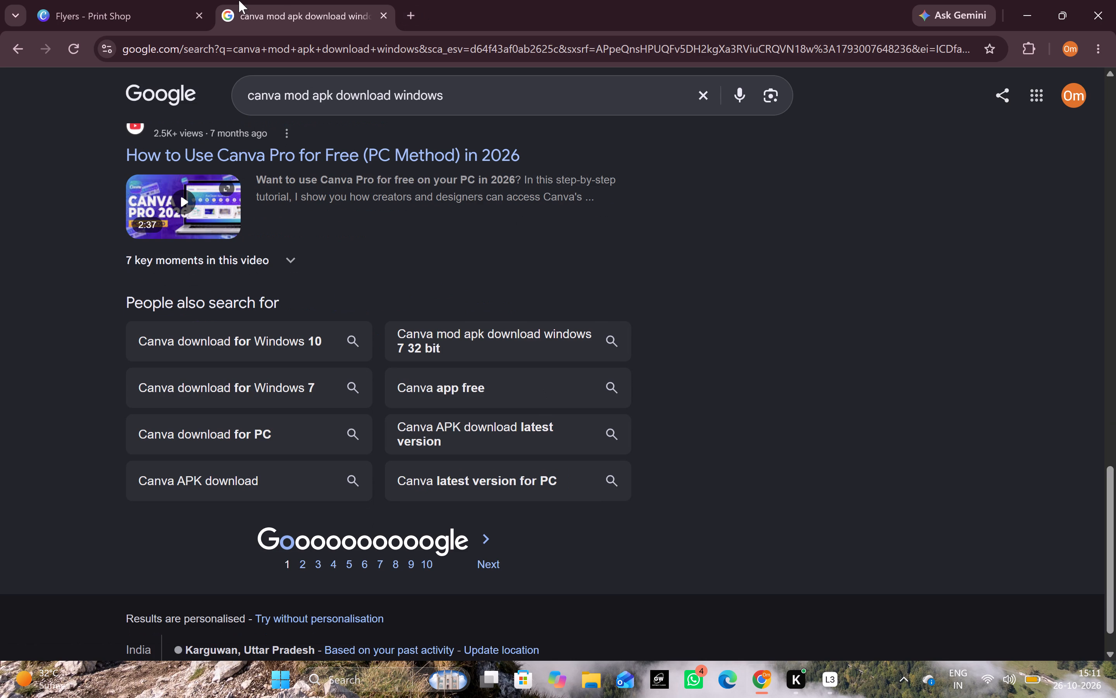
# Return to the Canva home page and log out of the current account.
pyautogui.click(95, 0)
pyautogui.scroll(7, 482, 104)
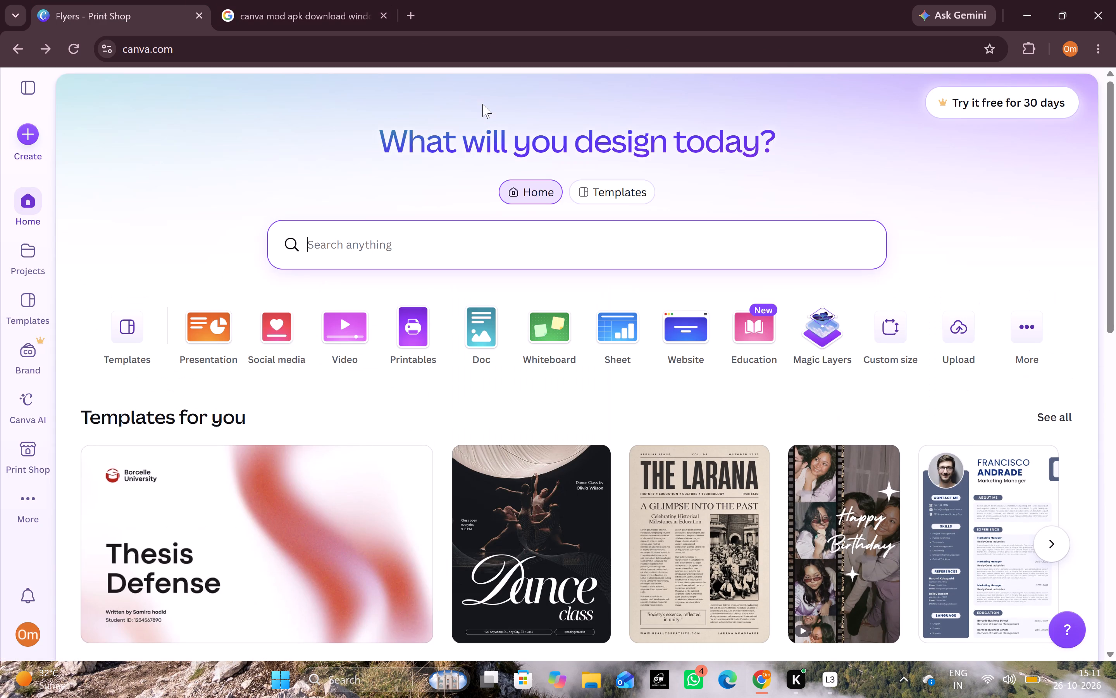
pyautogui.scroll(1, 951, 0)
pyautogui.click(15, 631)
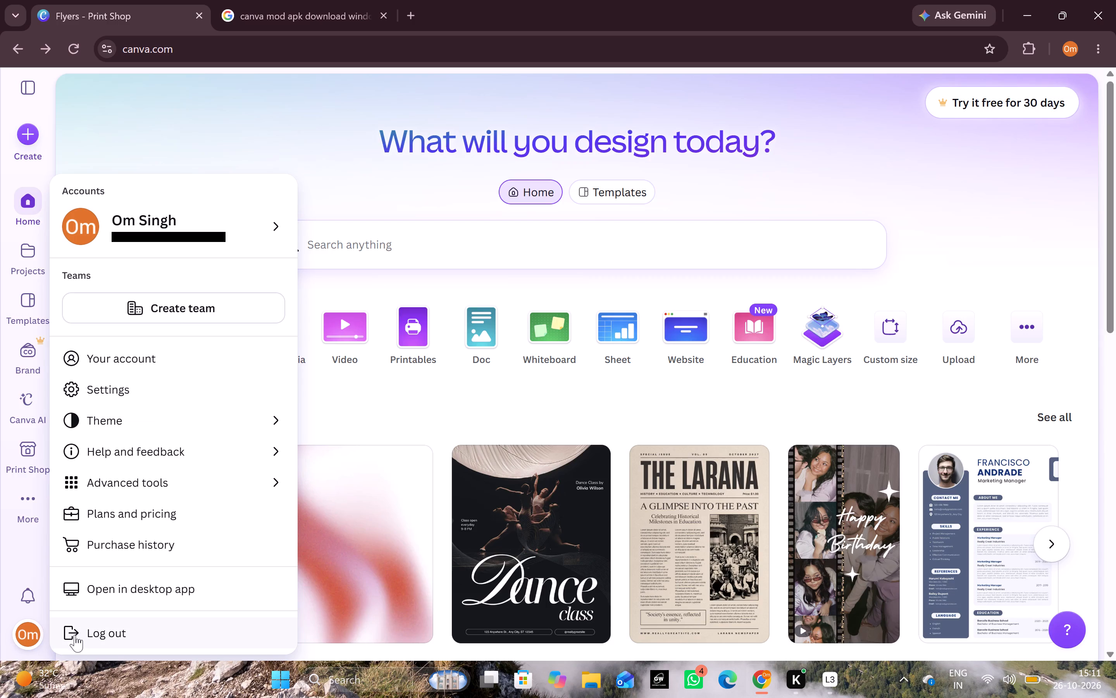
pyautogui.click(108, 645)
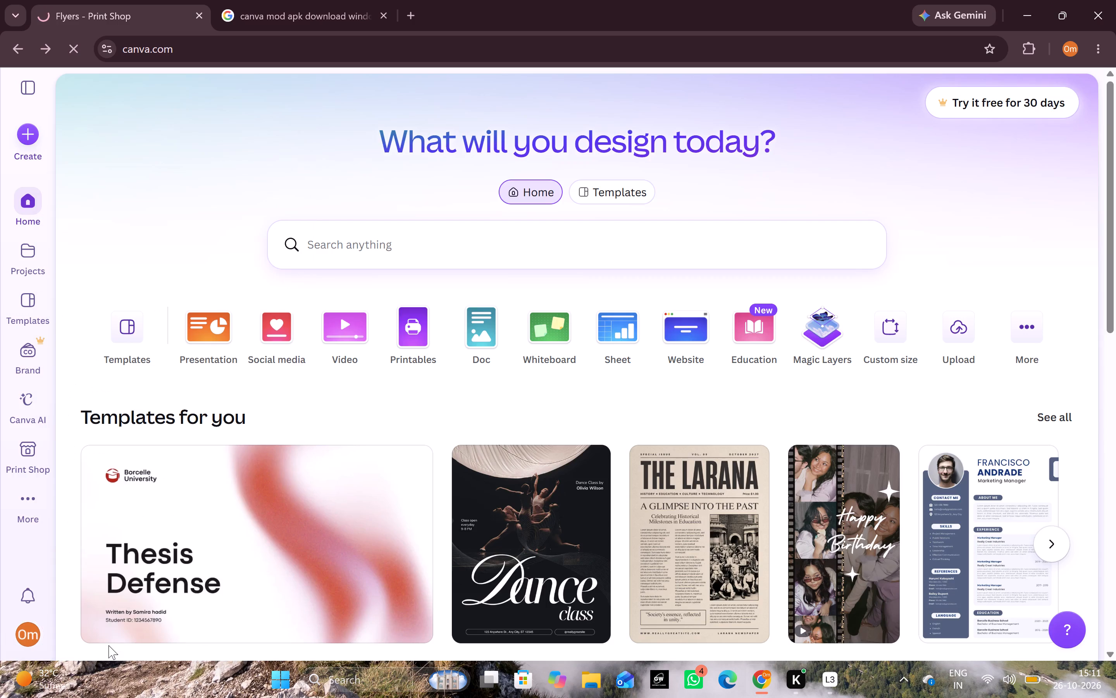
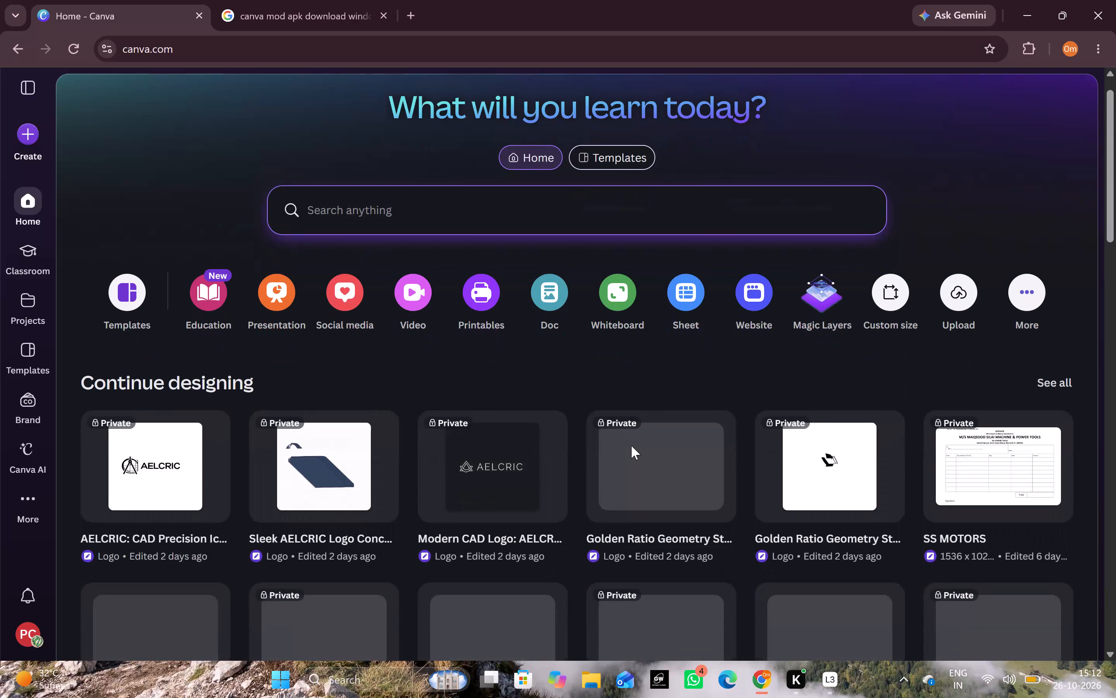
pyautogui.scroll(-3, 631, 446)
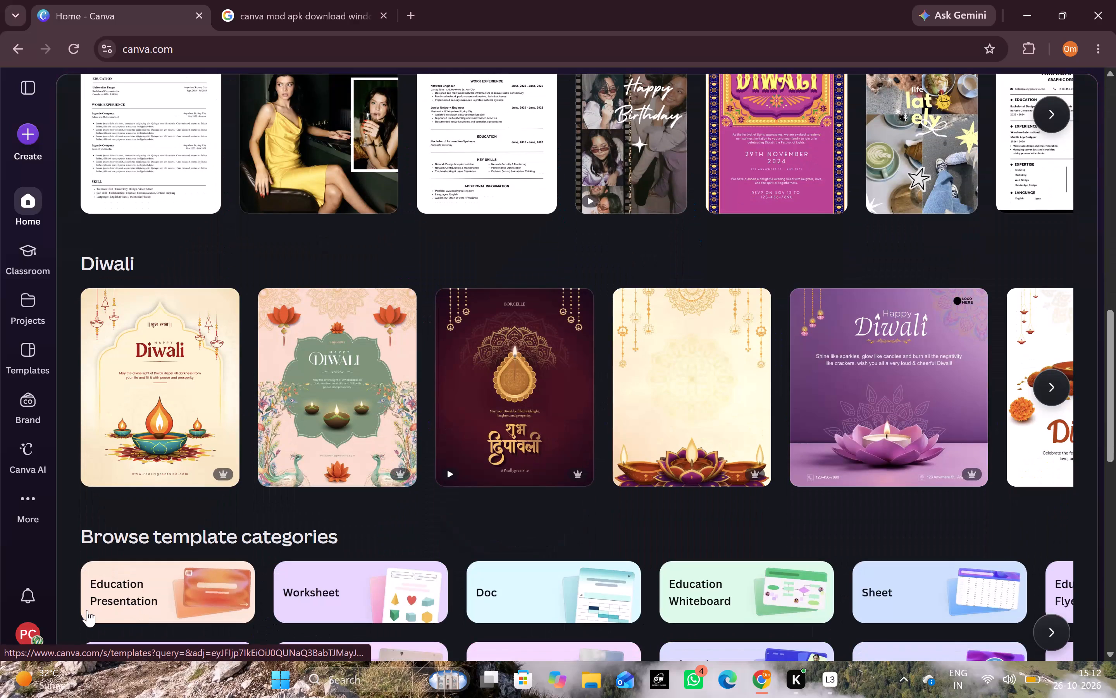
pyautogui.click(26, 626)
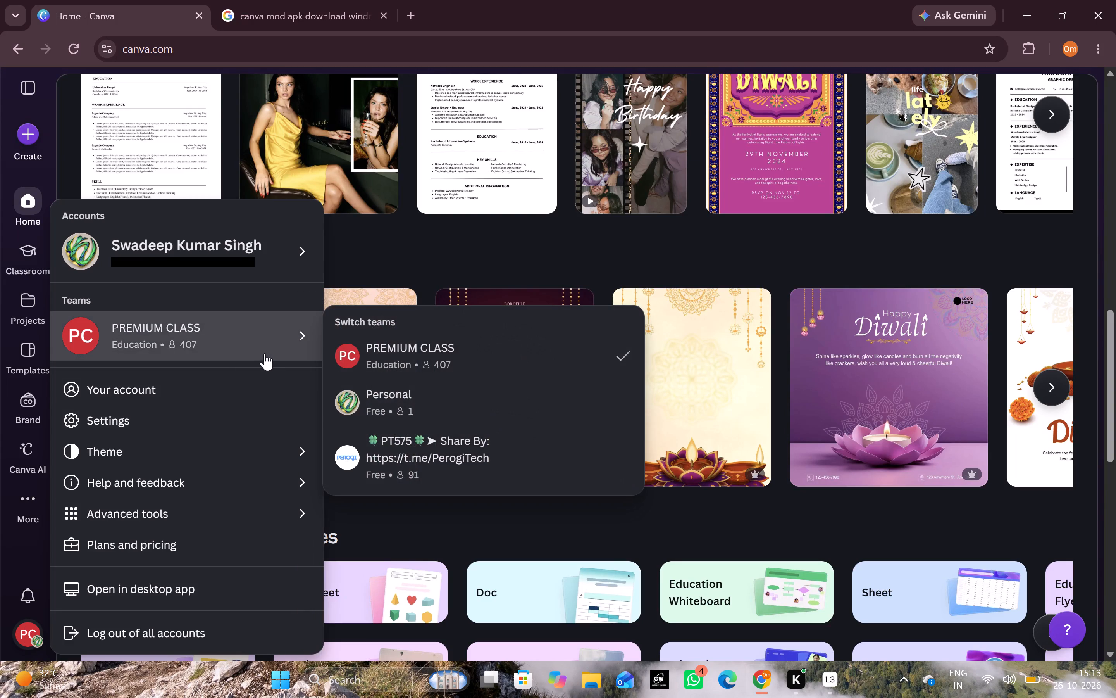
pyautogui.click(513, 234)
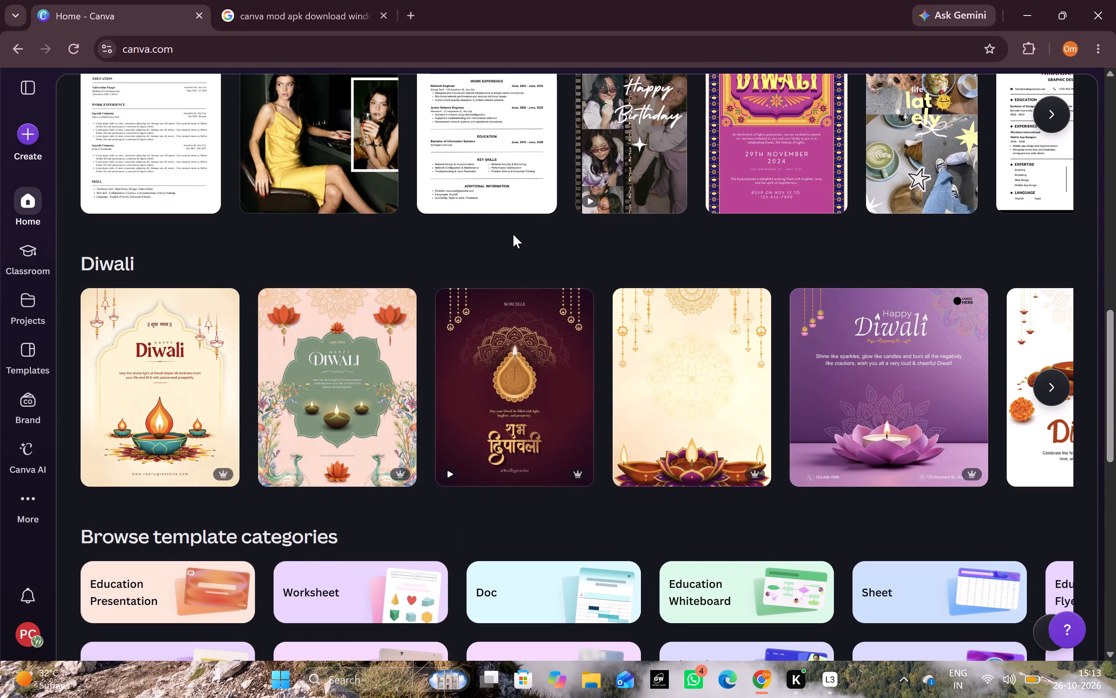
# Open the Flyers product page from the home page's section of printed and delivered products.
pyautogui.scroll(-12, 513, 234)
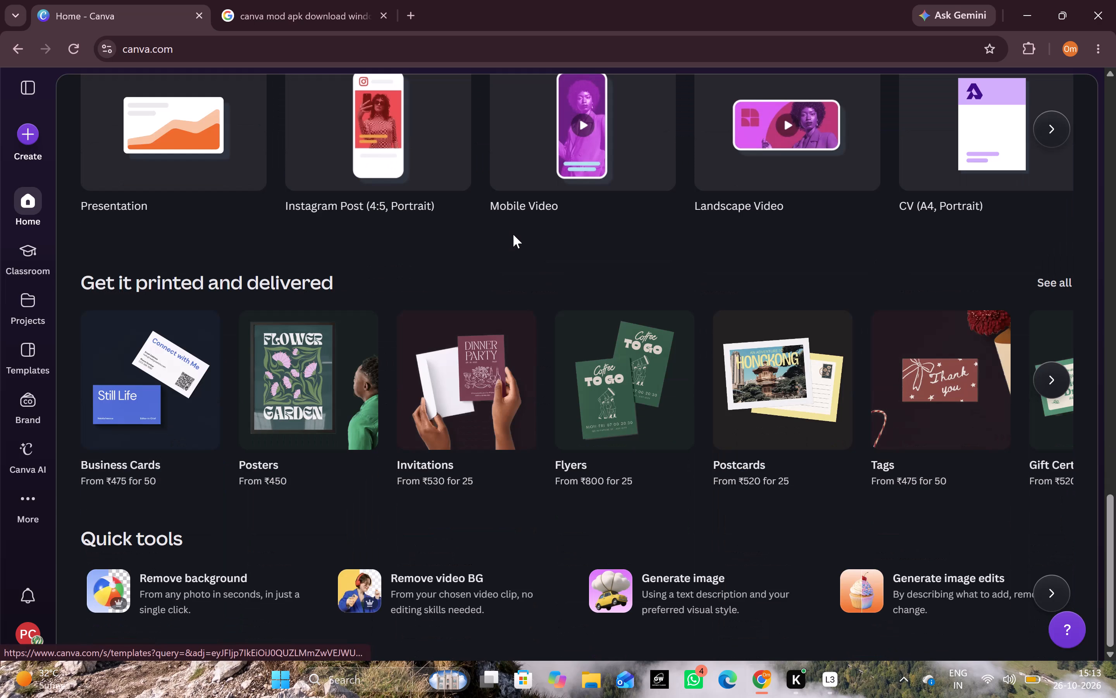
pyautogui.click(598, 378)
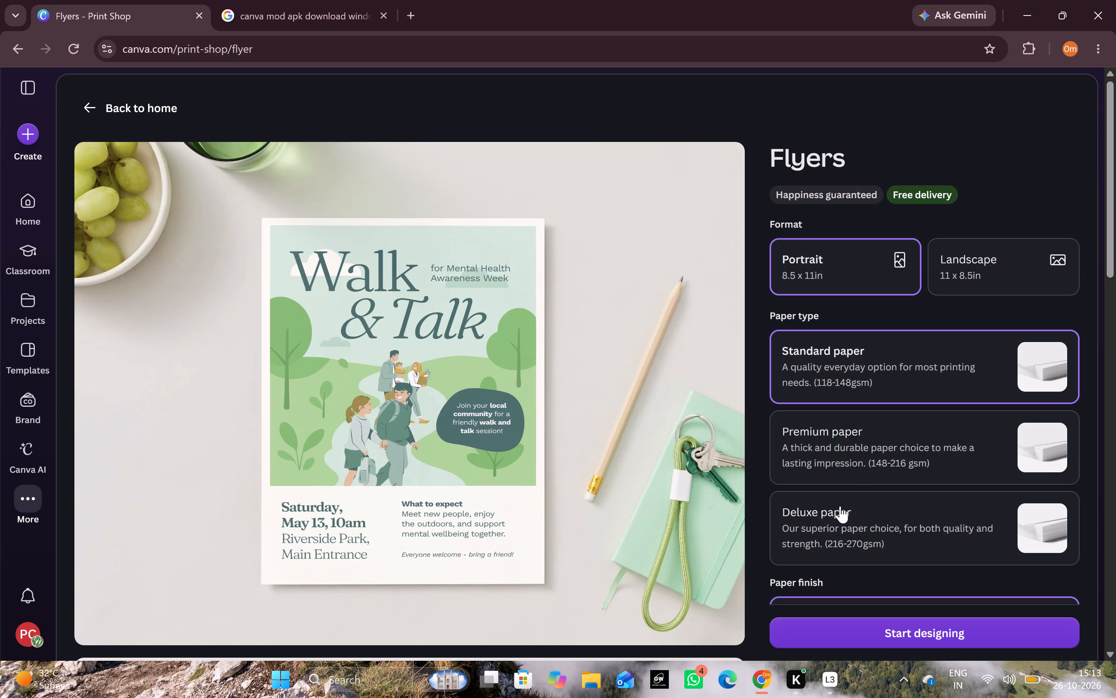
# Examine the flyer's format, paper type, paper finish and quantity options, and collapse the Happiness Guarantee details.
pyautogui.scroll(-3, 857, 607)
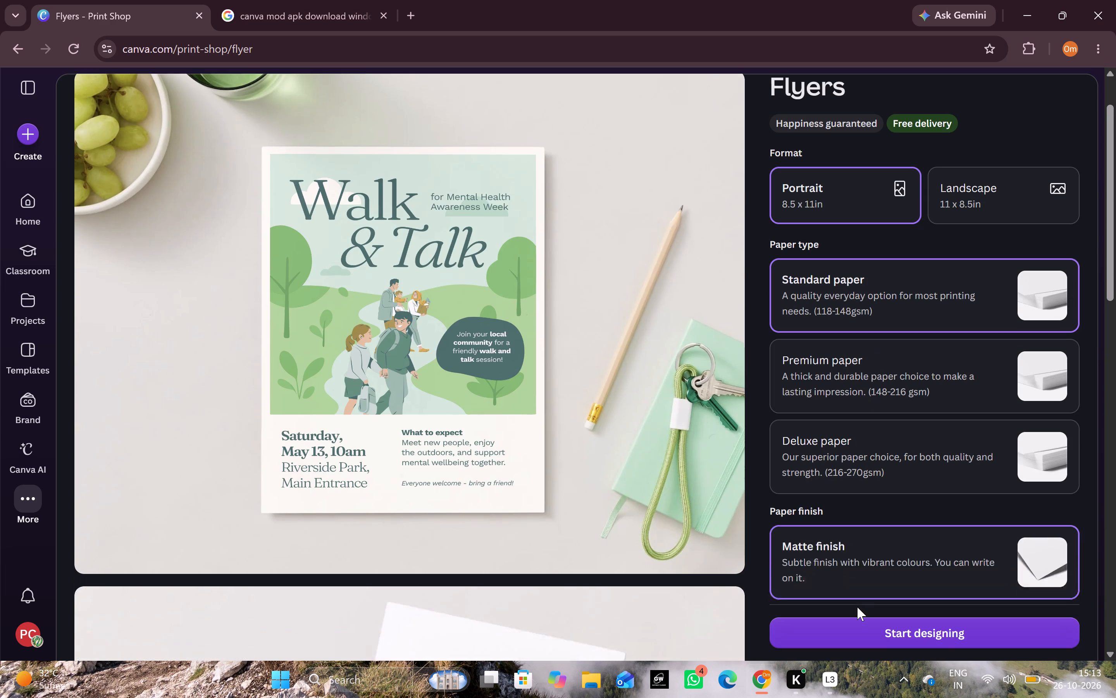
pyautogui.scroll(-2, 857, 607)
pyautogui.scroll(4, 857, 607)
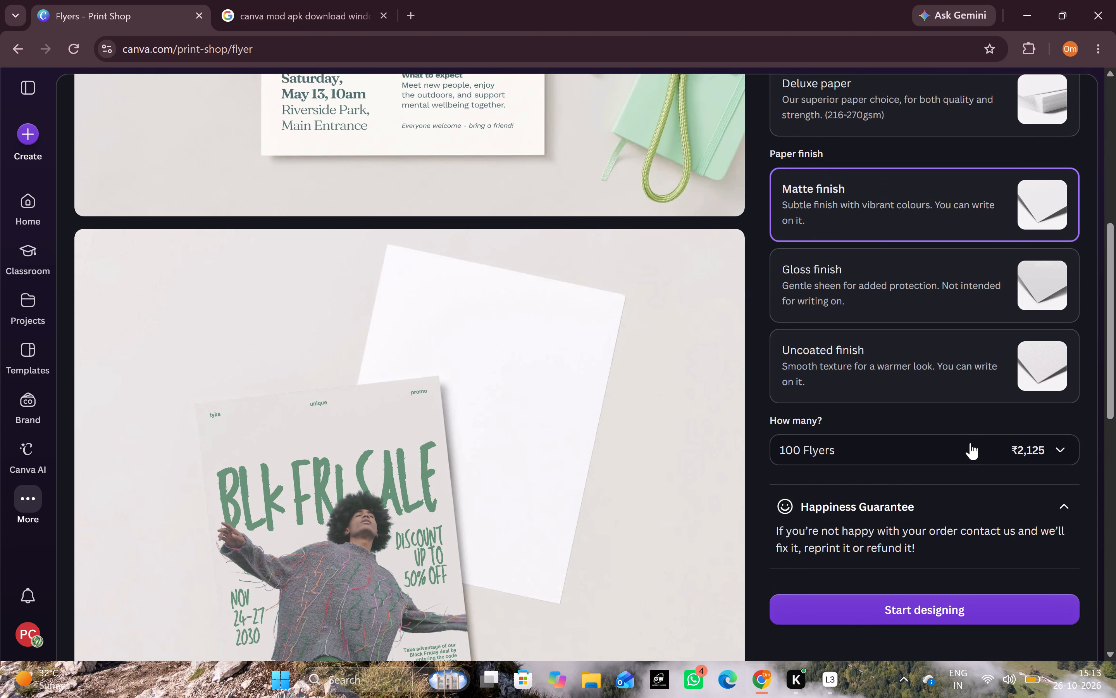
pyautogui.click(970, 443)
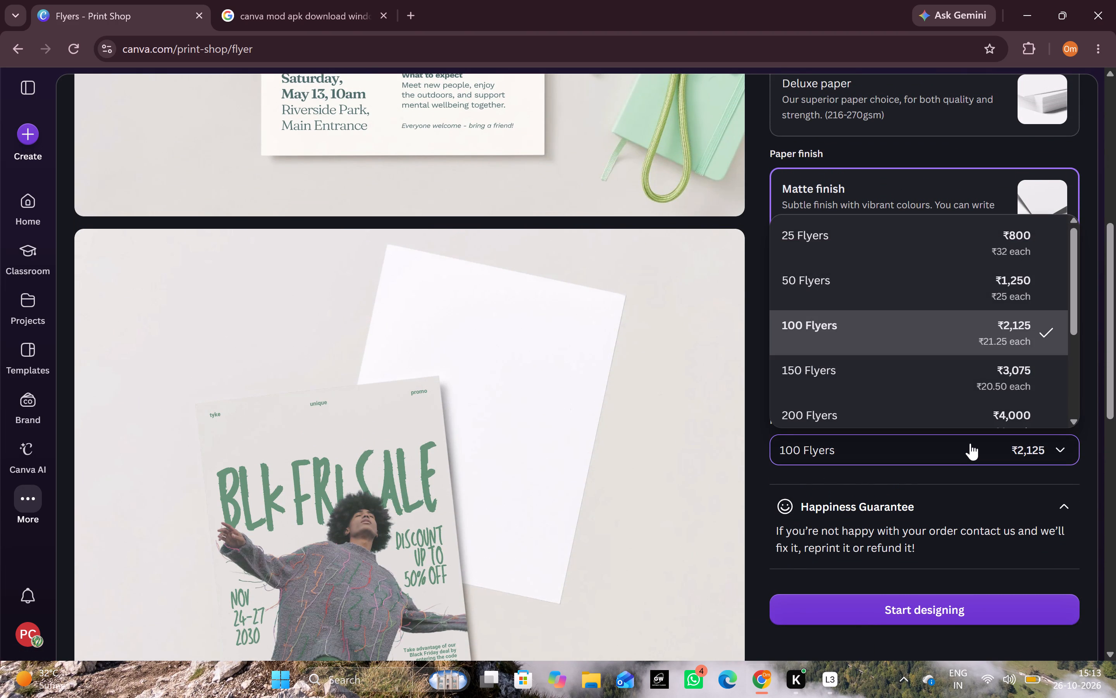
pyautogui.click(918, 499)
pyautogui.scroll(8, 918, 499)
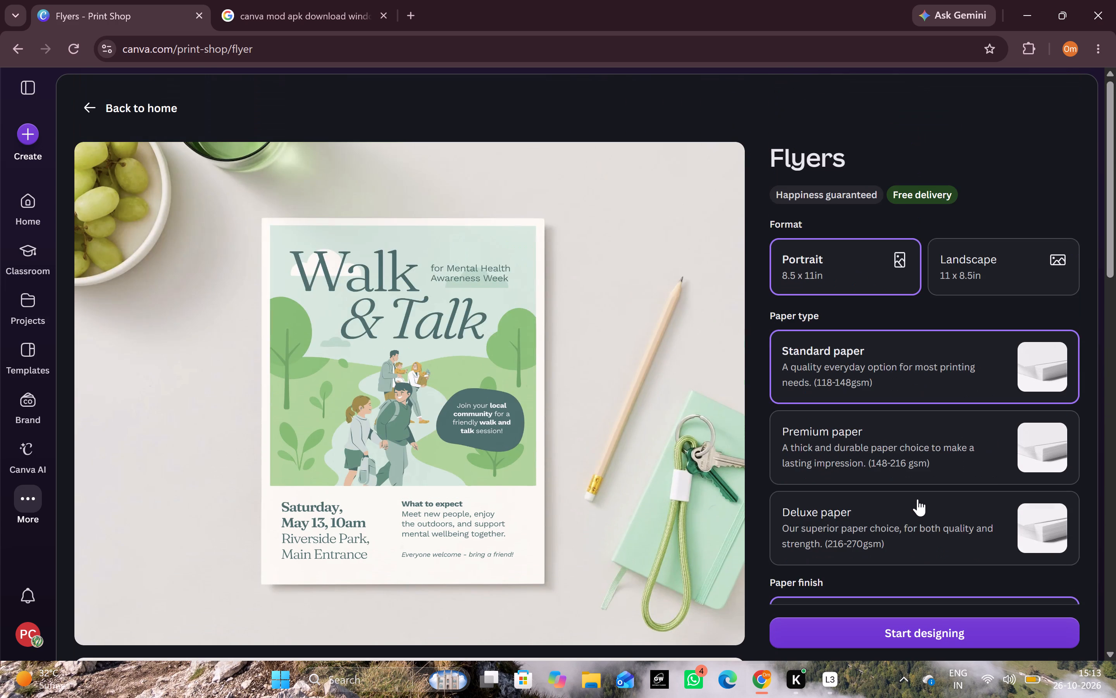
pyautogui.scroll(-4, 918, 499)
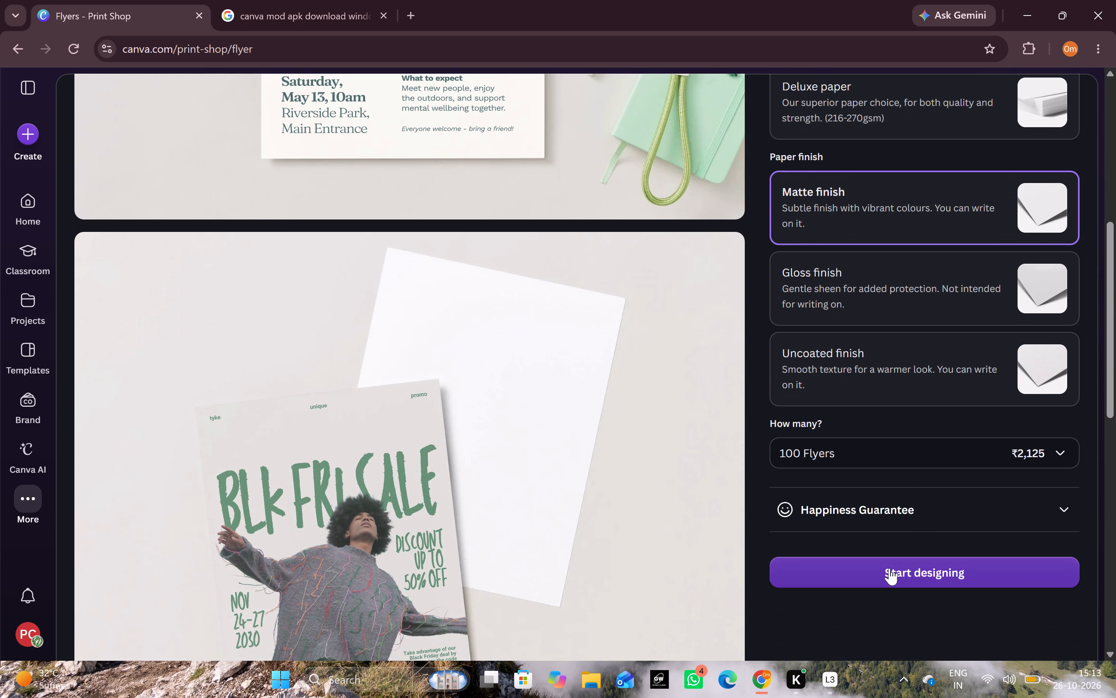
# Start designing a portrait 8.5 x 11 in flyer with standard paper, matte finish and a quantity of 100.
pyautogui.click(889, 568)
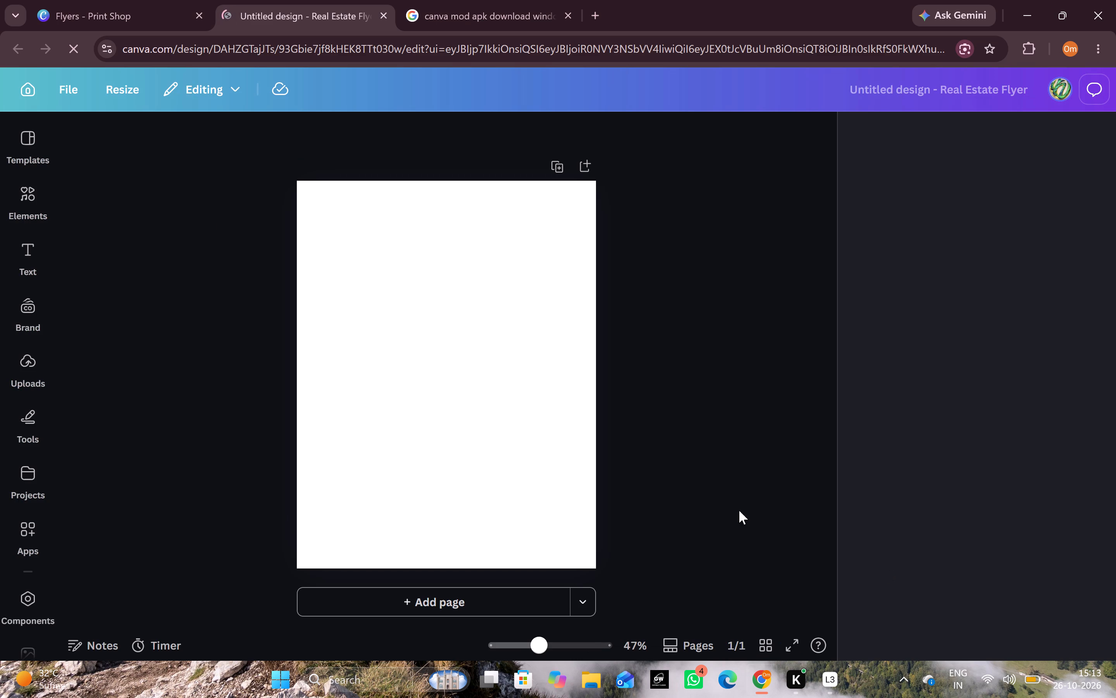
# Look through the suggested flyer templates for the blank design.
pyautogui.click(30, 153)
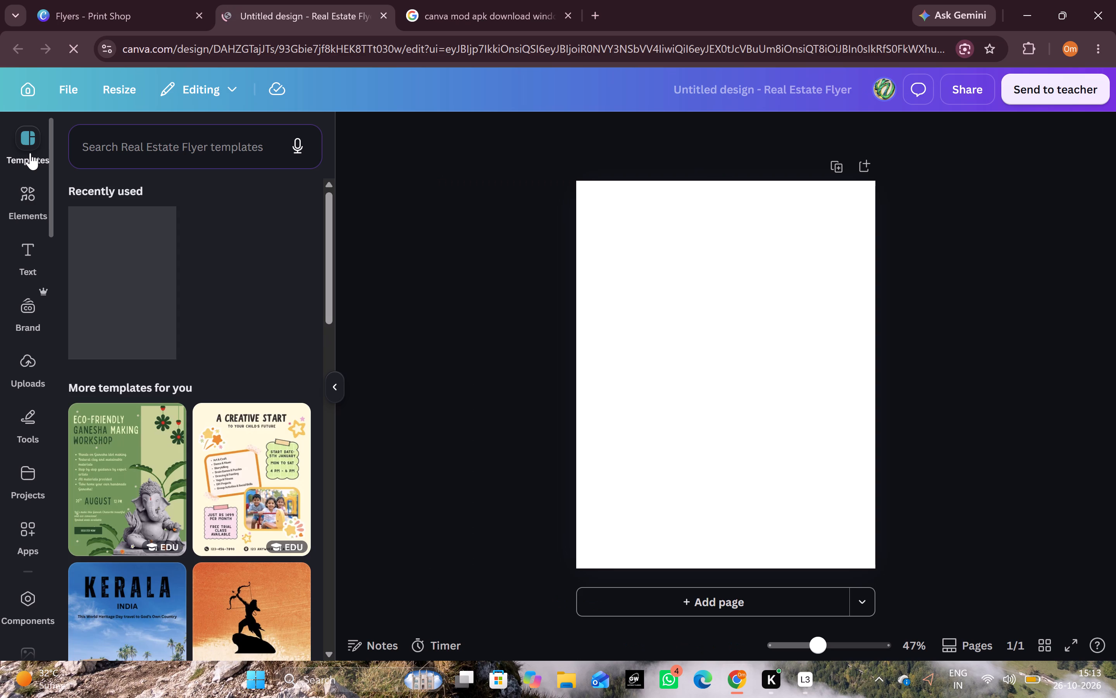
pyautogui.scroll(-1, 30, 153)
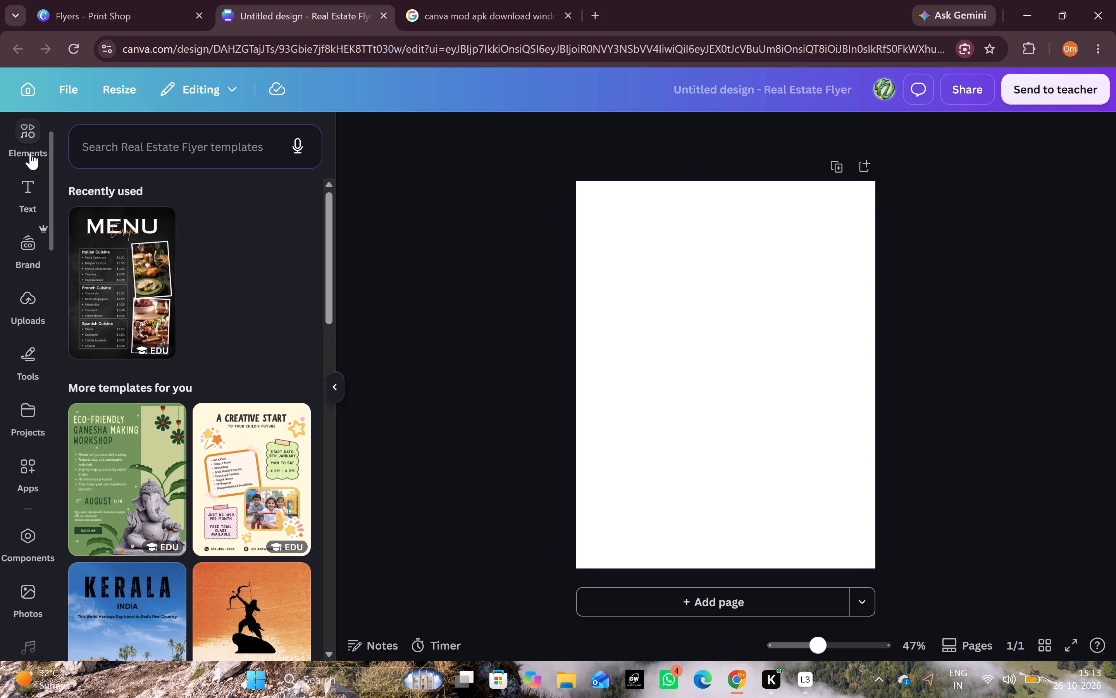
pyautogui.scroll(-1, 30, 153)
pyautogui.scroll(-6, 200, 389)
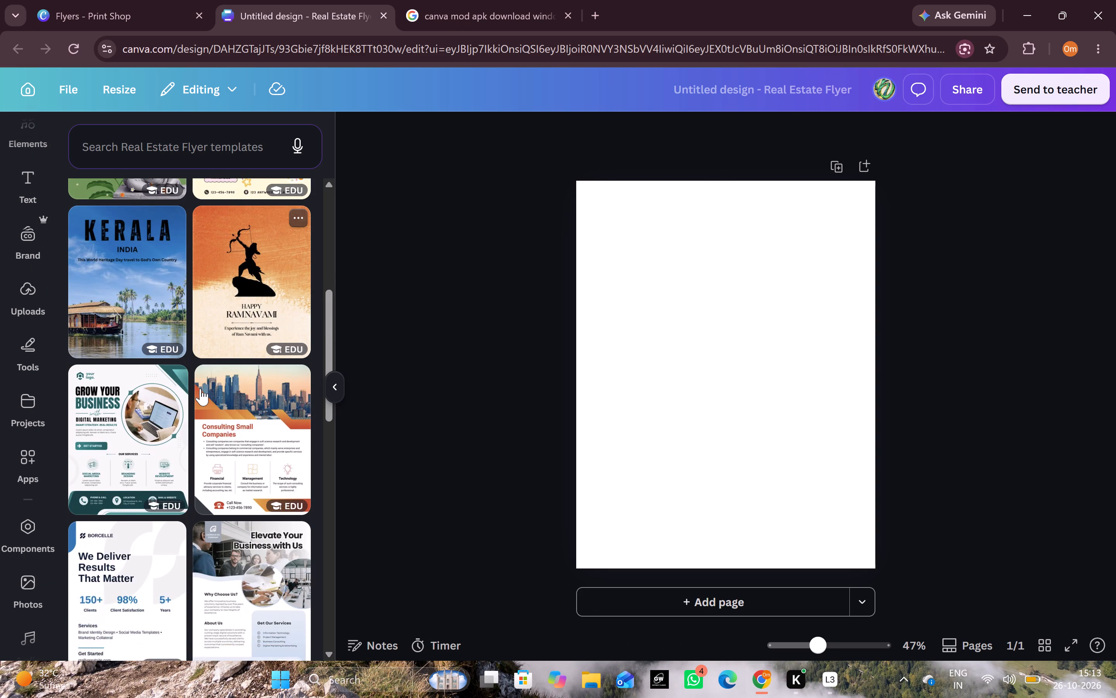
pyautogui.scroll(-2, 200, 389)
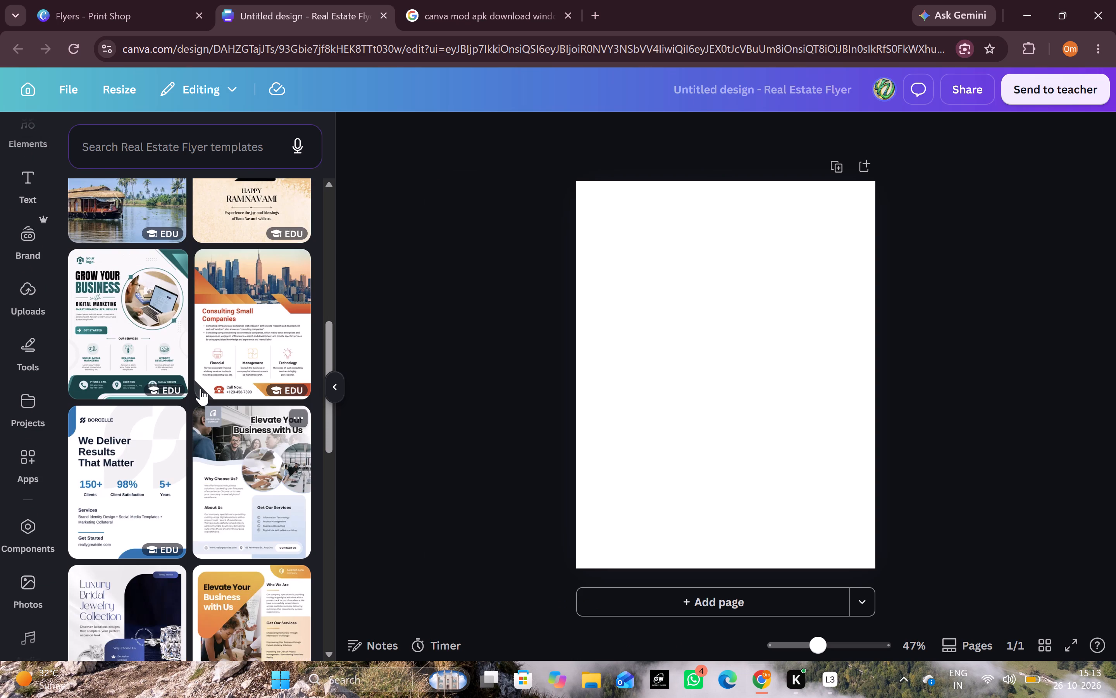
pyautogui.scroll(-4, 200, 389)
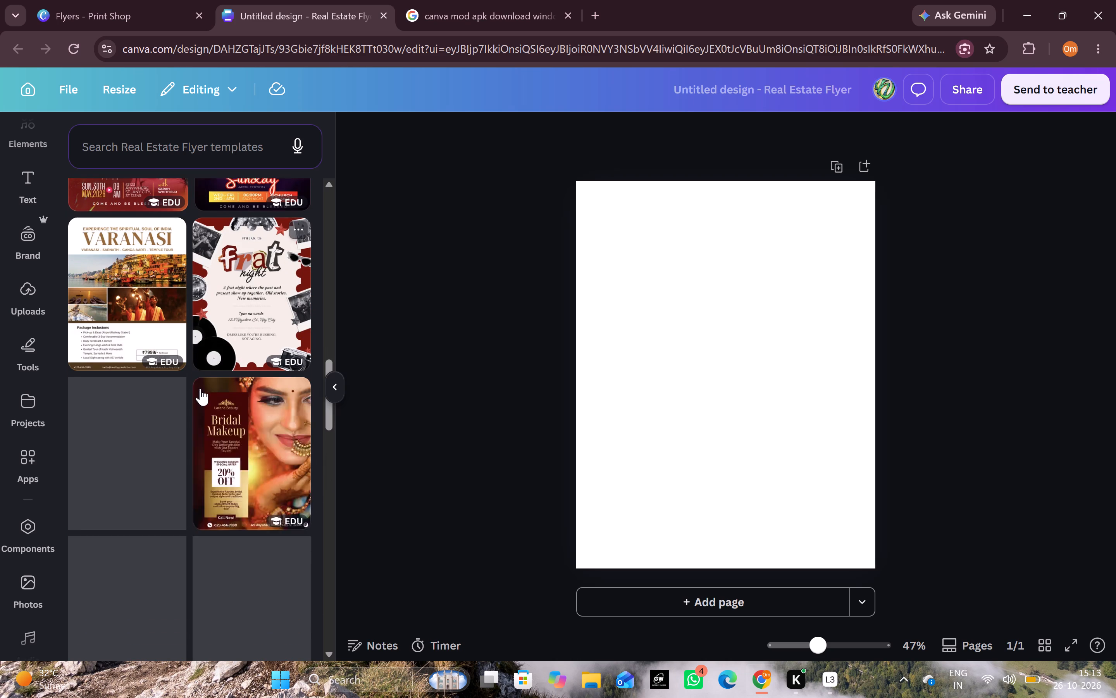
pyautogui.scroll(-3, 200, 389)
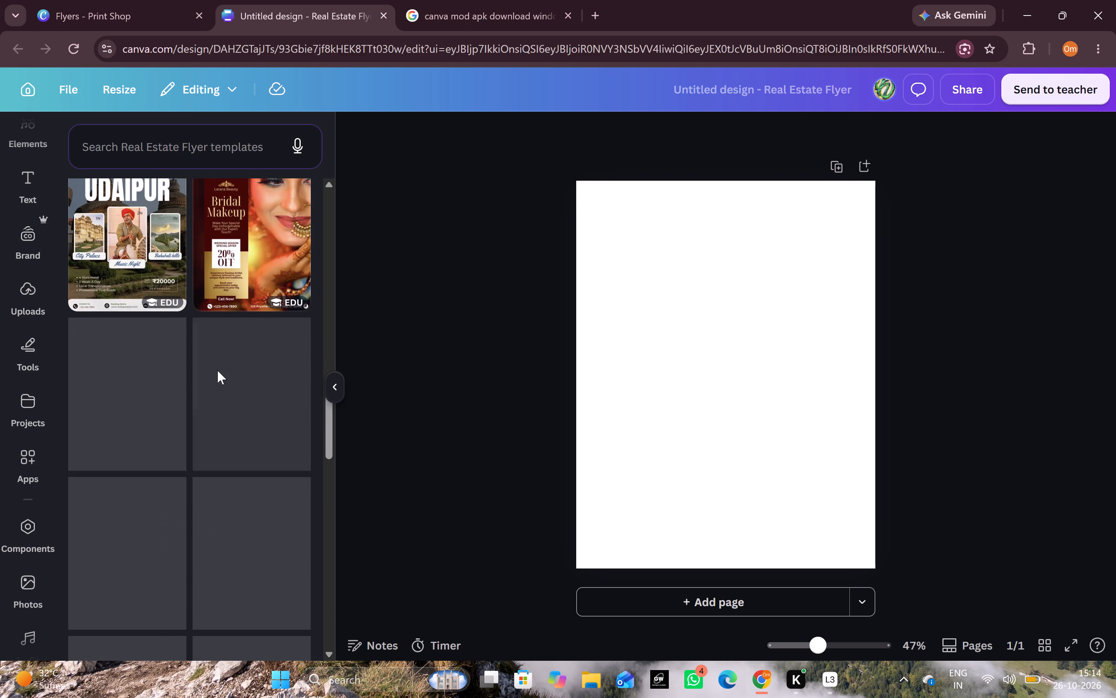
pyautogui.scroll(-3, 217, 370)
pyautogui.scroll(4, 217, 370)
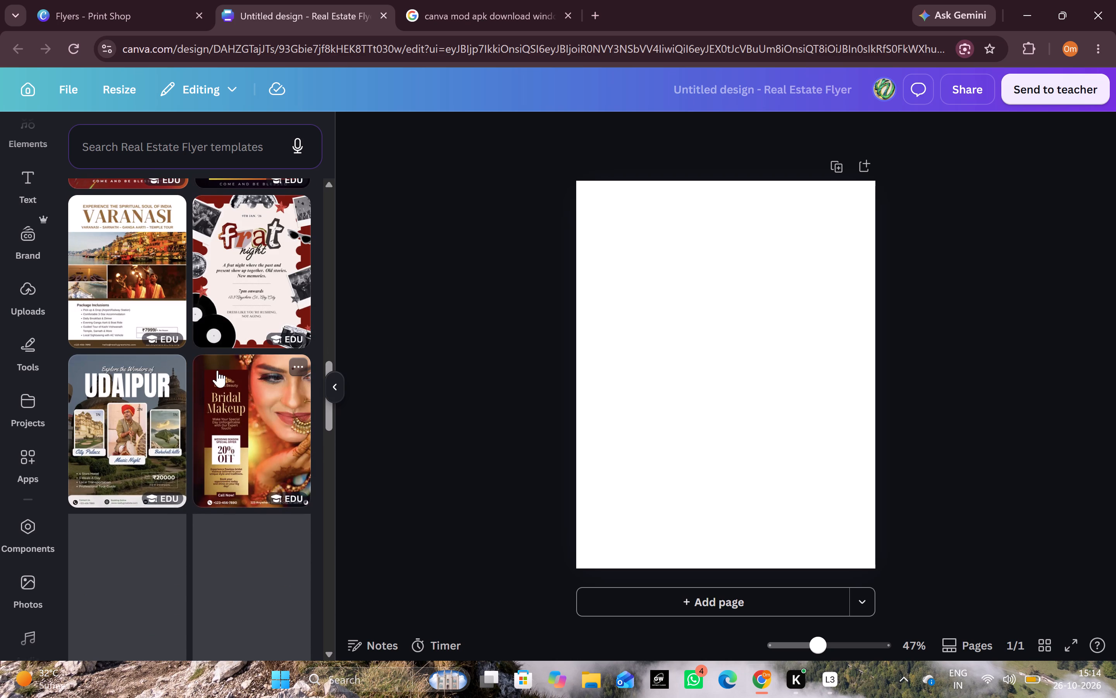
pyautogui.scroll(1, 217, 370)
pyautogui.scroll(-1, 217, 370)
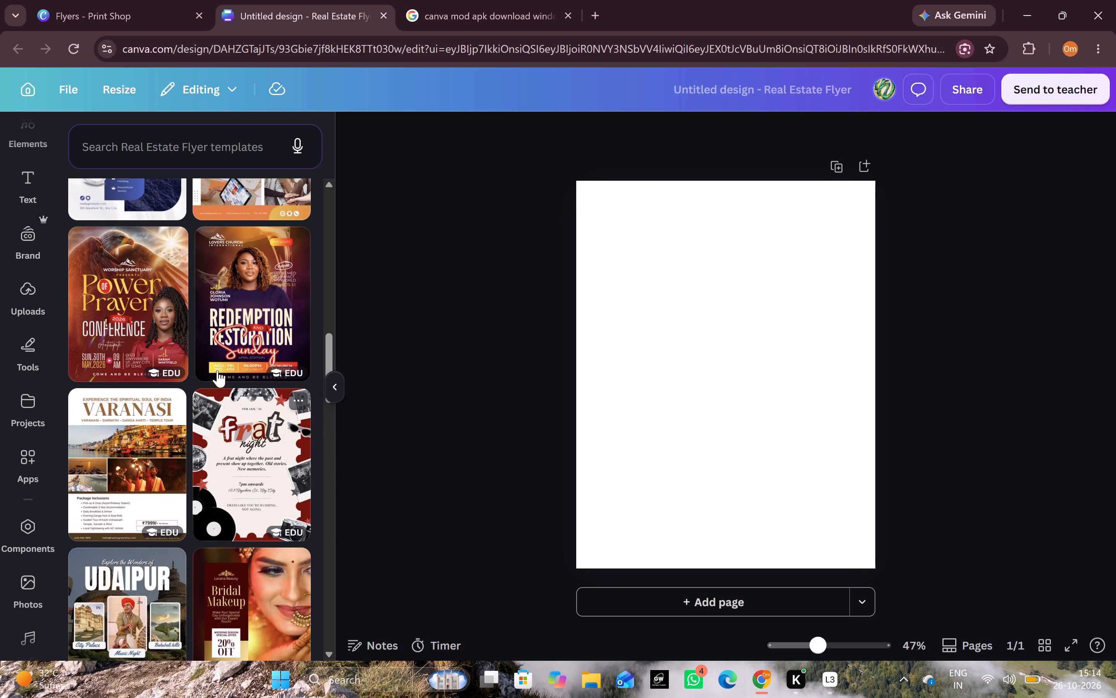
pyautogui.scroll(-1, 217, 370)
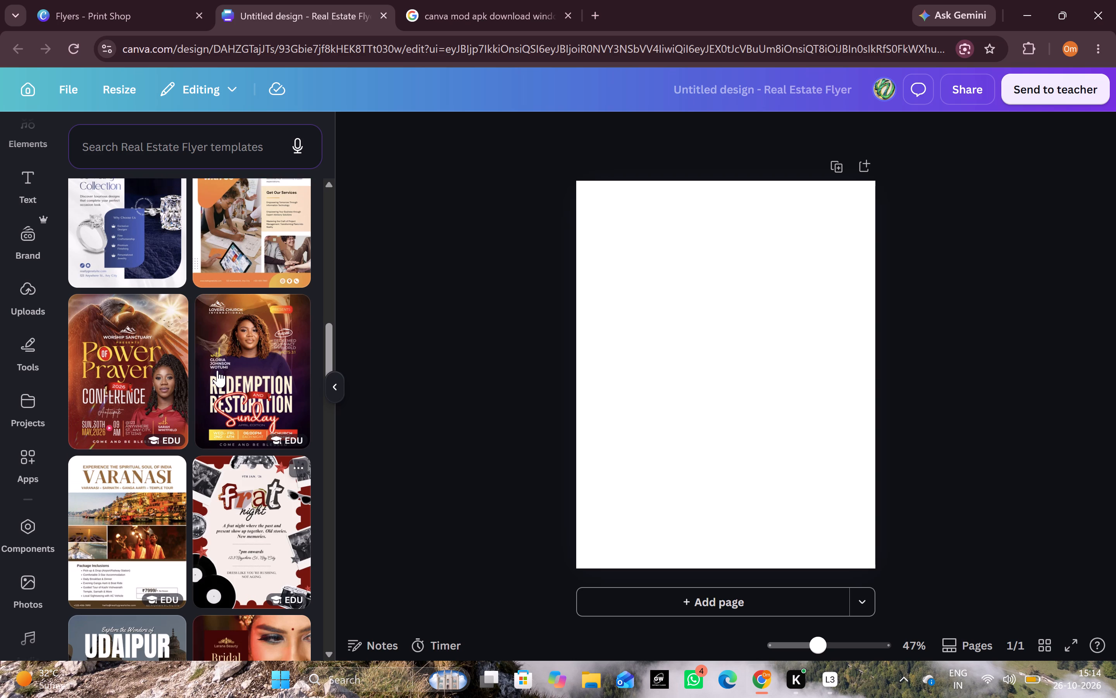
pyautogui.scroll(-1, 217, 370)
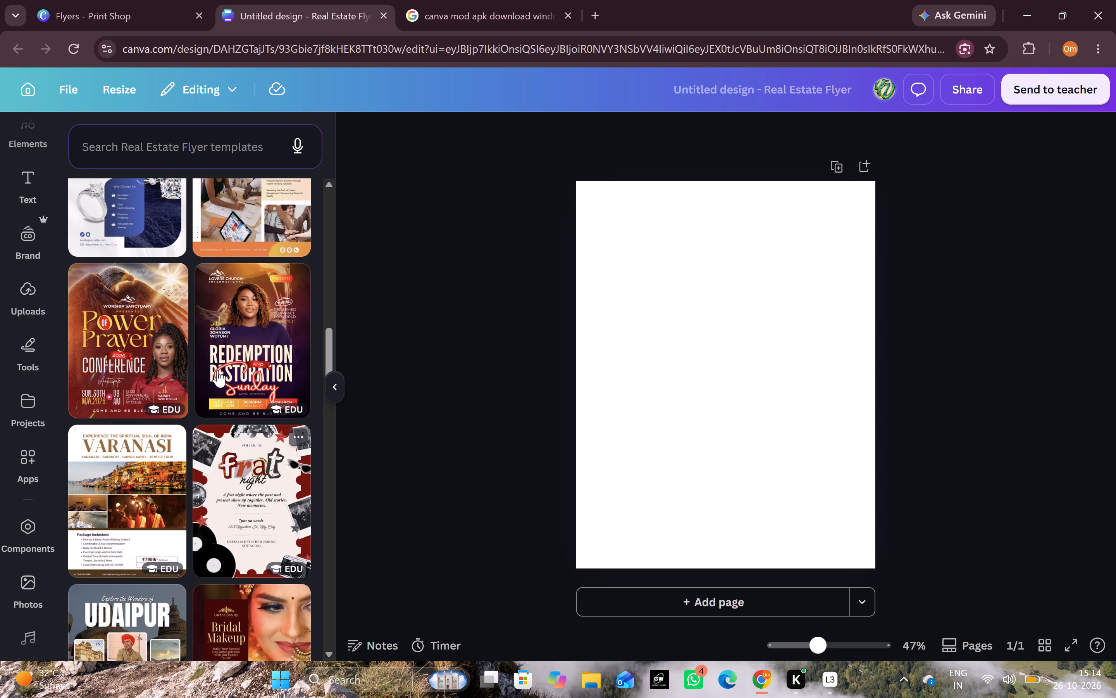
pyautogui.scroll(-2, 217, 370)
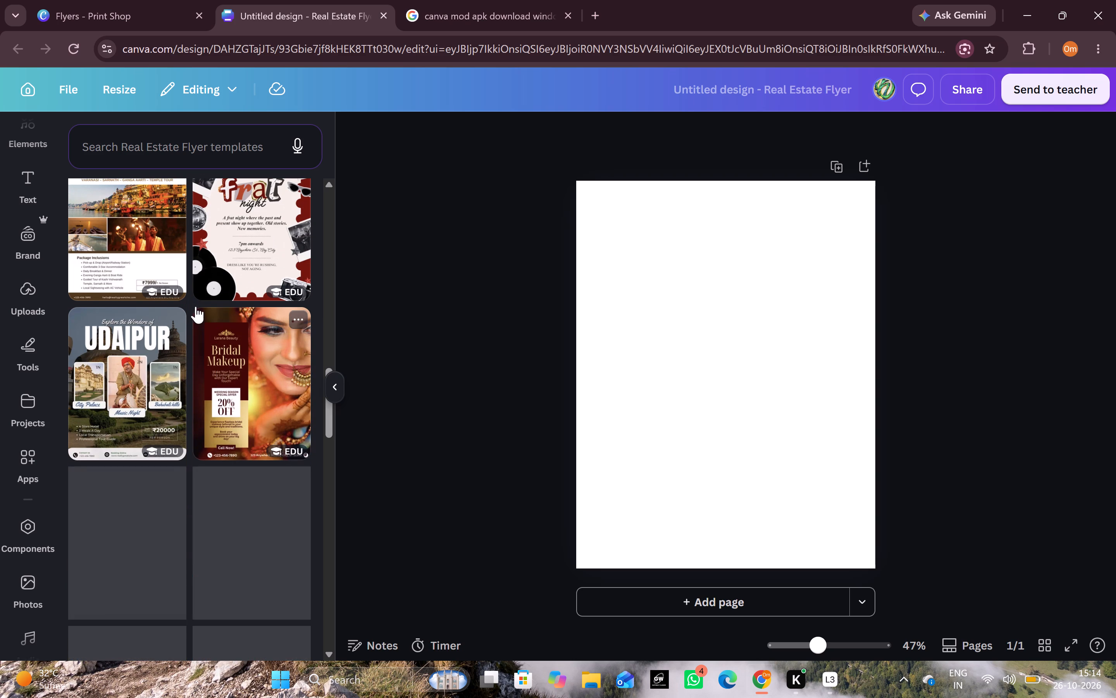
# Search the templates for "flyers for club".
pyautogui.click(182, 145)
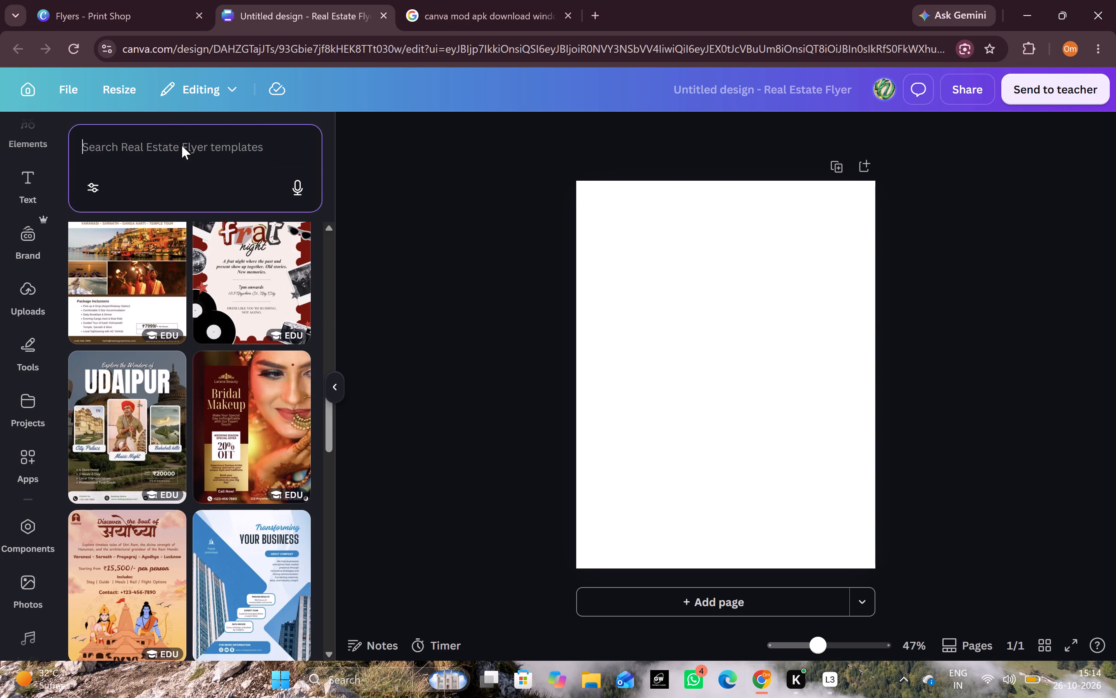
pyautogui.write('flyers')
pyautogui.press('space')
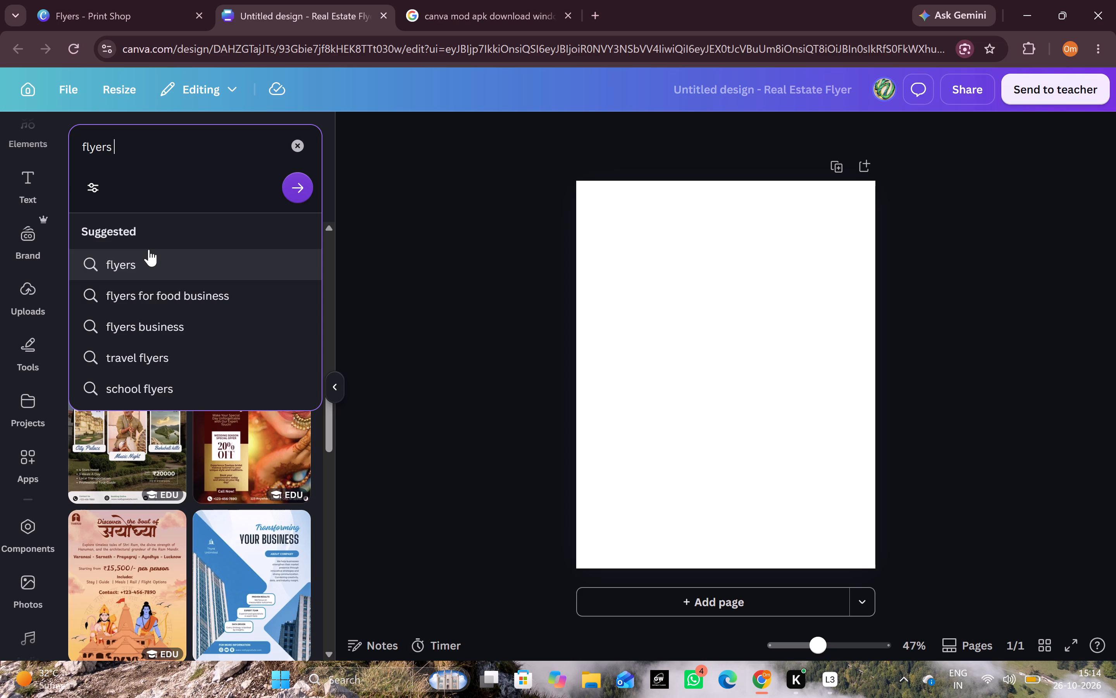
pyautogui.press('space')
pyautogui.write('for club')
pyautogui.press('Return')
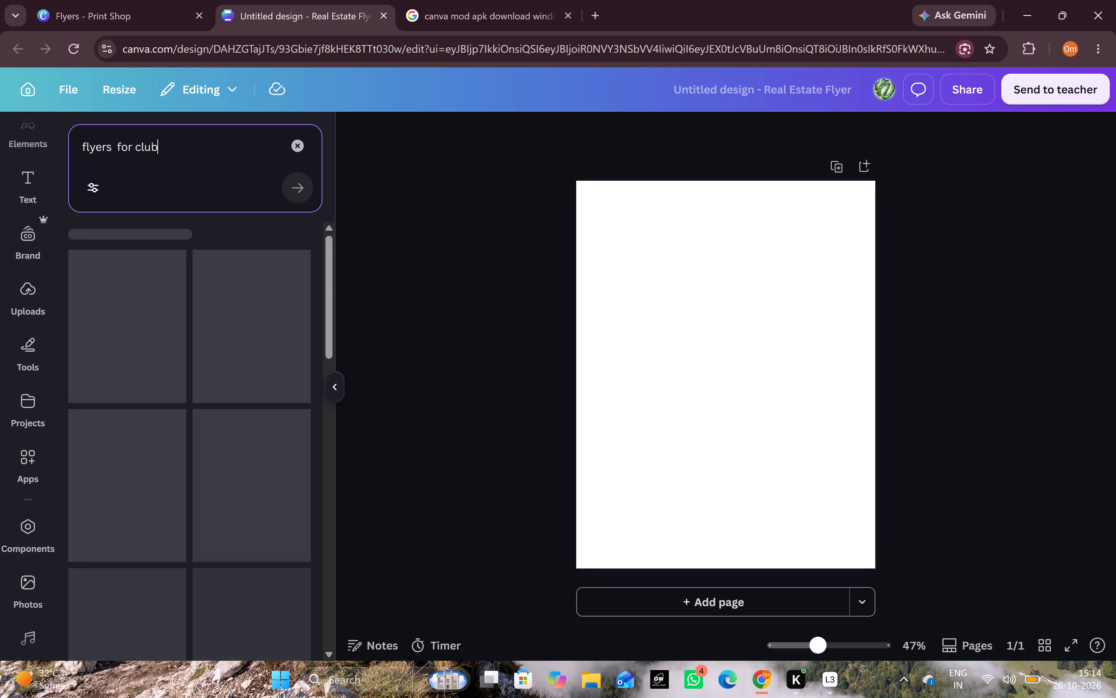
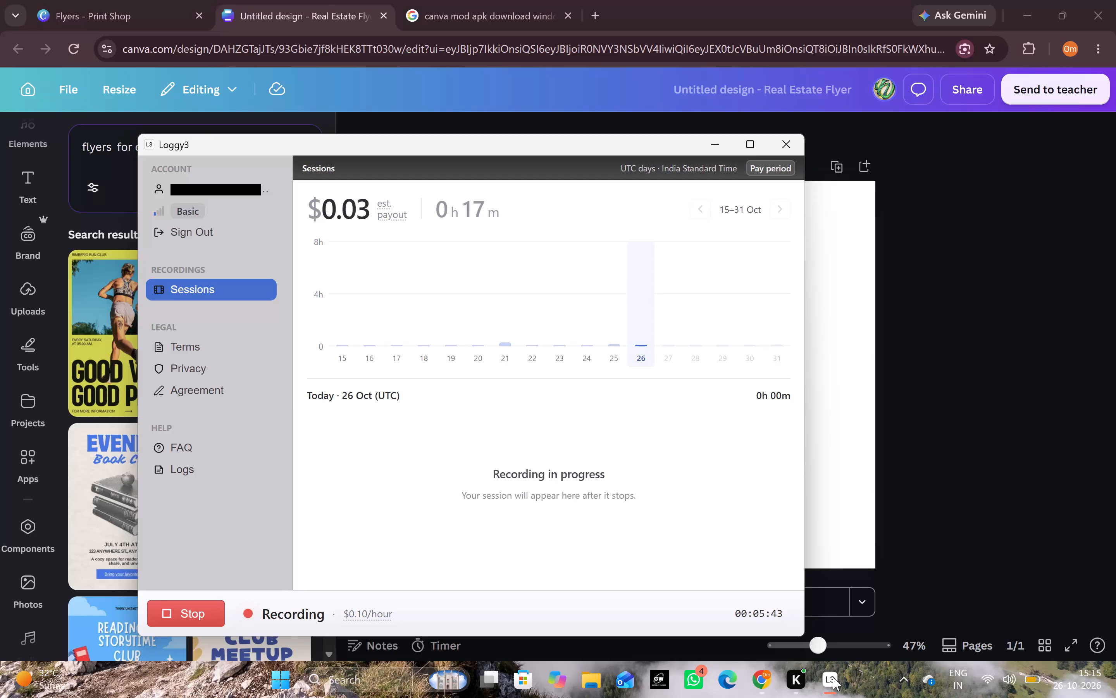
# Switch back to Canva and look through the flyer templates found for clubs.
pyautogui.click(916, 545)
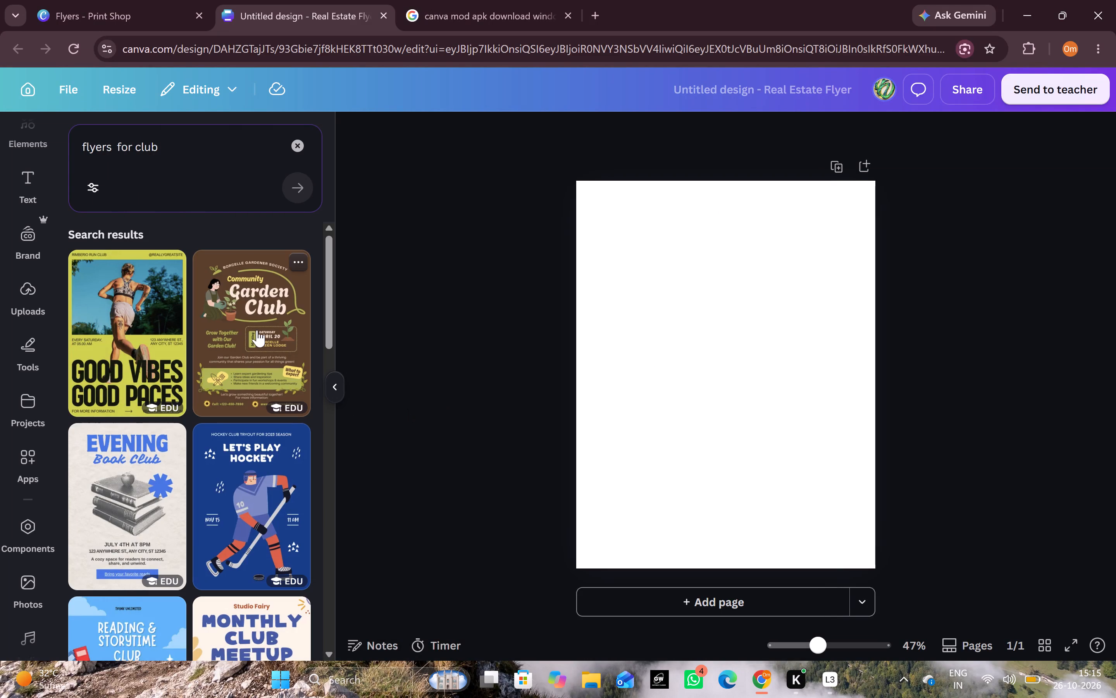
pyautogui.scroll(-2, 257, 330)
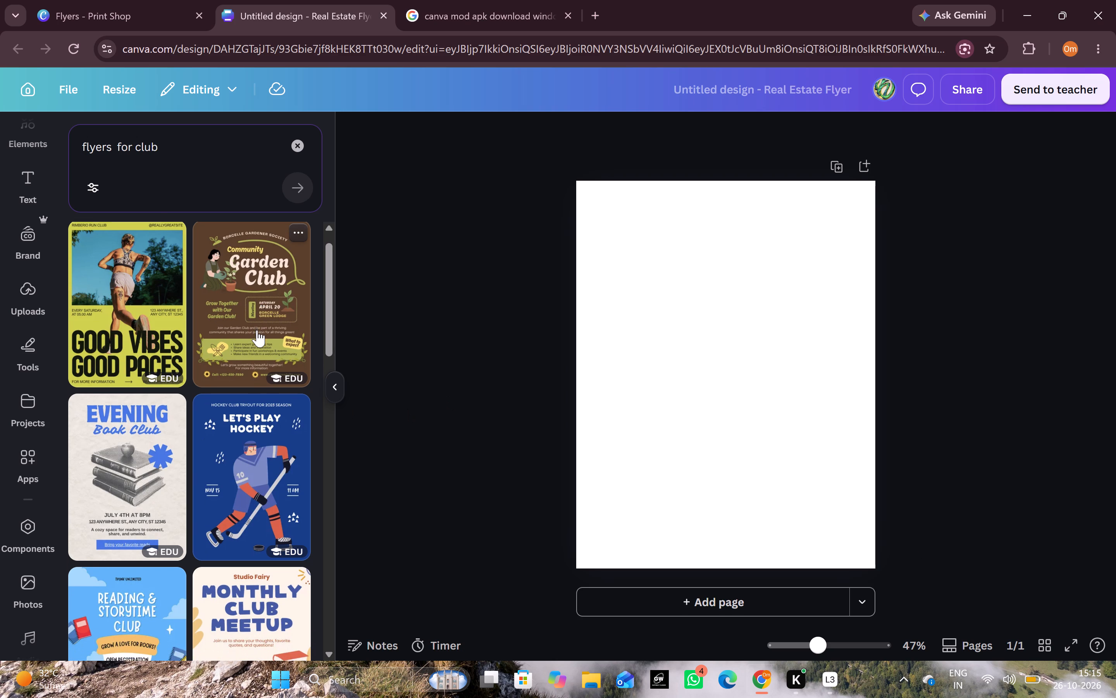
pyautogui.scroll(-2, 257, 330)
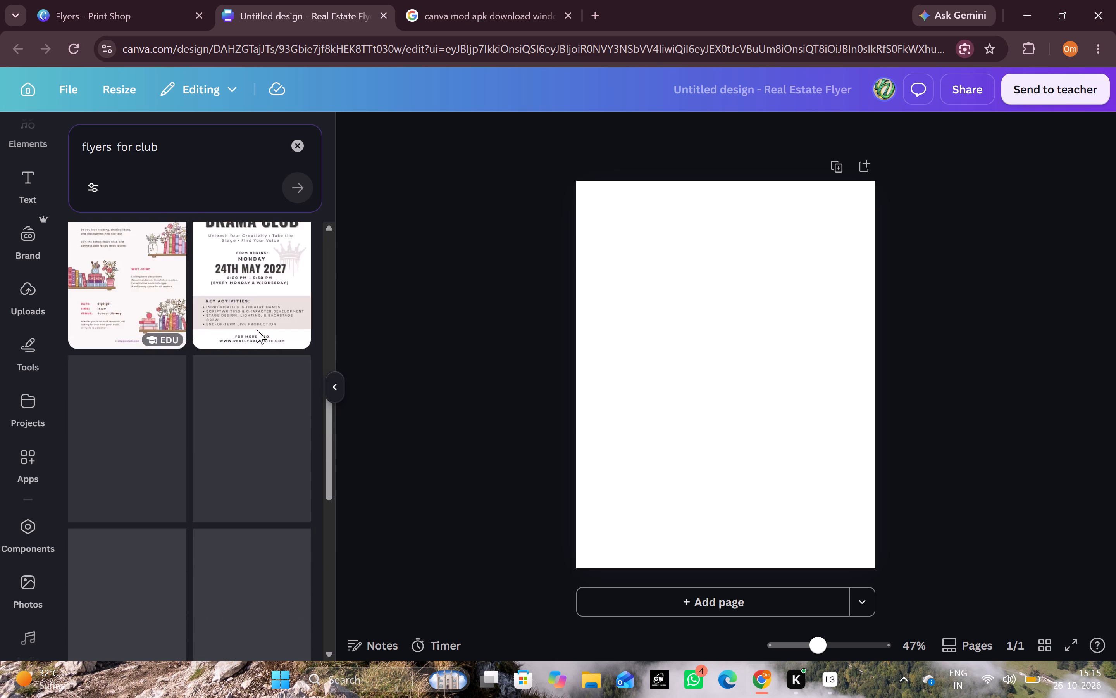
pyautogui.scroll(3, 257, 330)
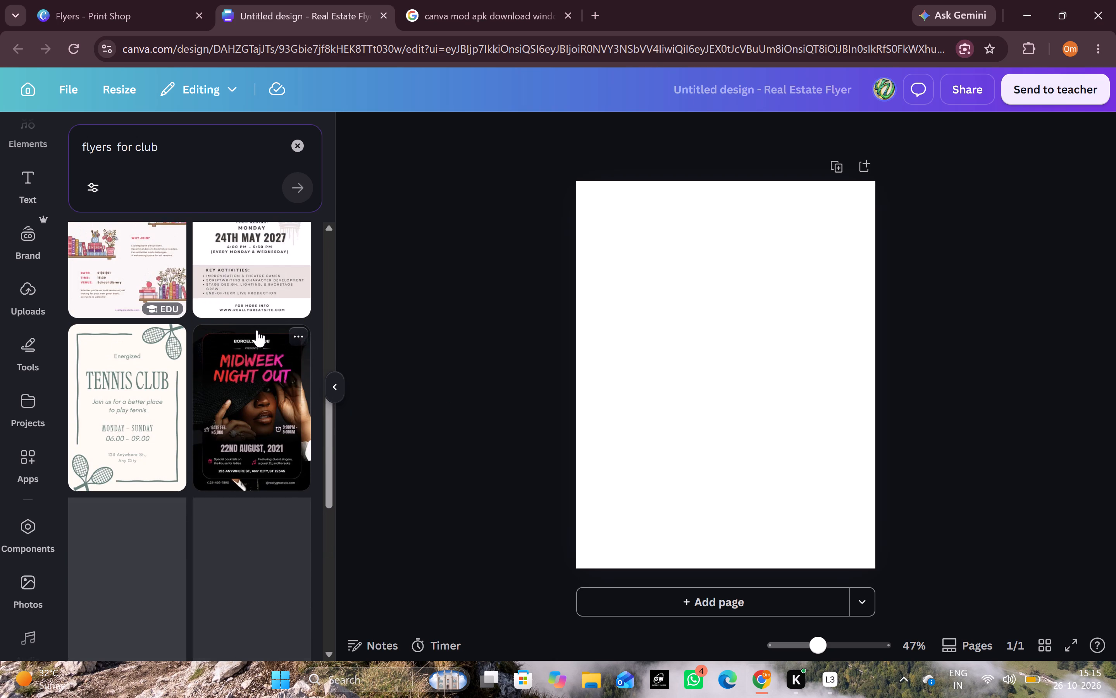
pyautogui.scroll(1, 257, 330)
pyautogui.scroll(-2, 257, 330)
pyautogui.scroll(-1, 272, 228)
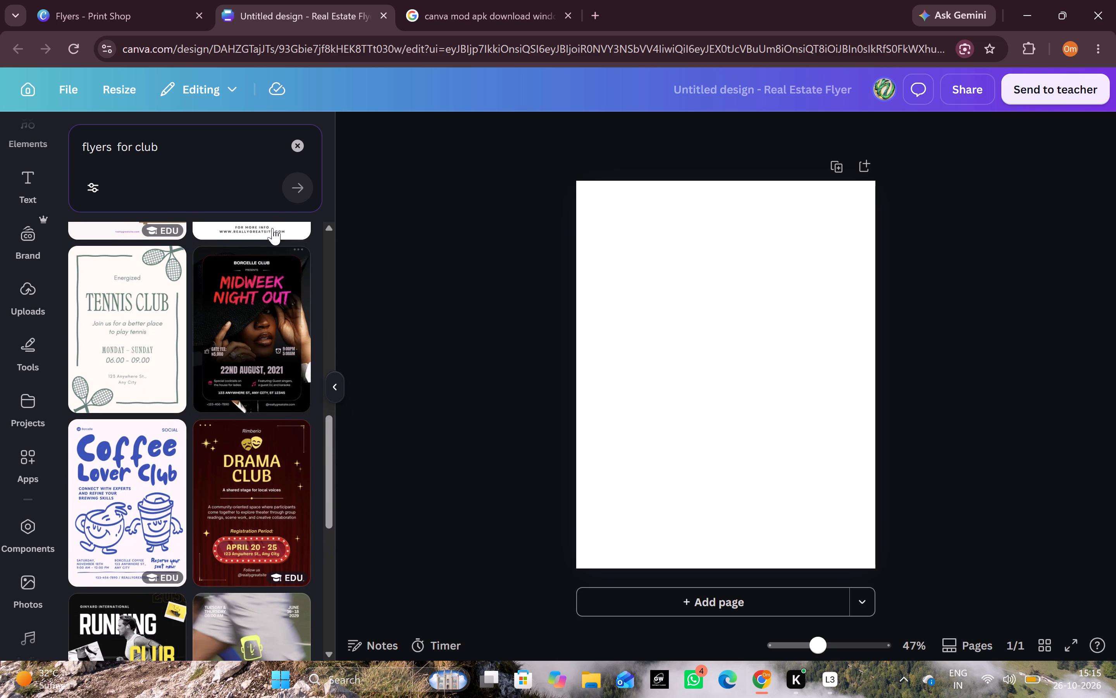
pyautogui.scroll(-1, 272, 228)
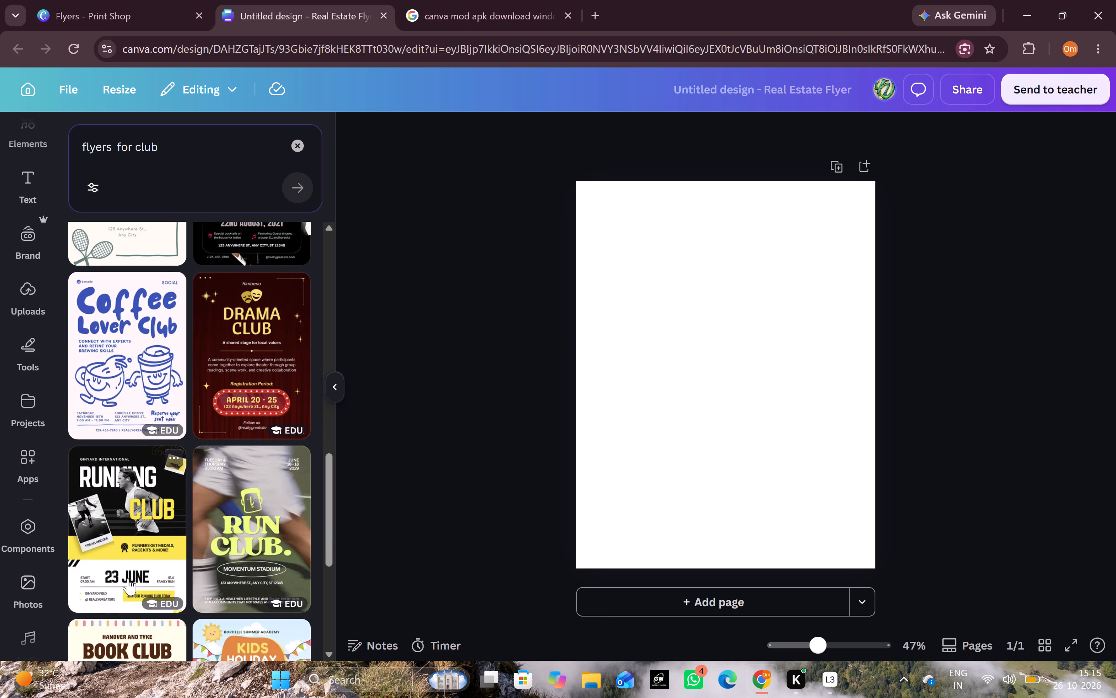
pyautogui.scroll(-2, 128, 578)
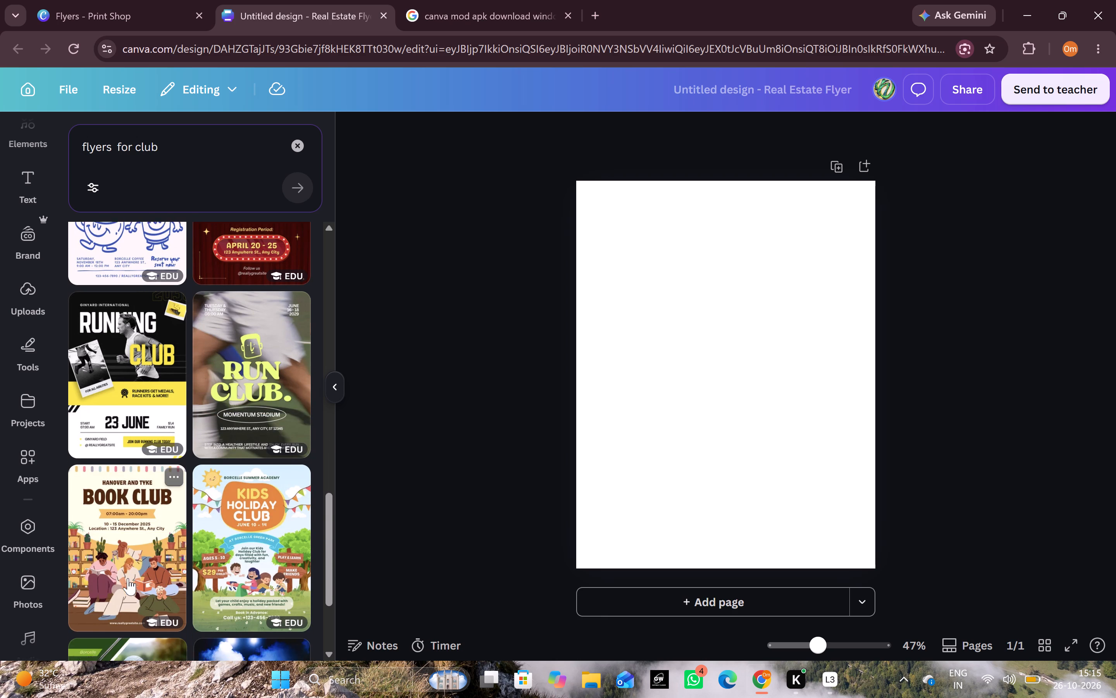
pyautogui.scroll(-2, 128, 578)
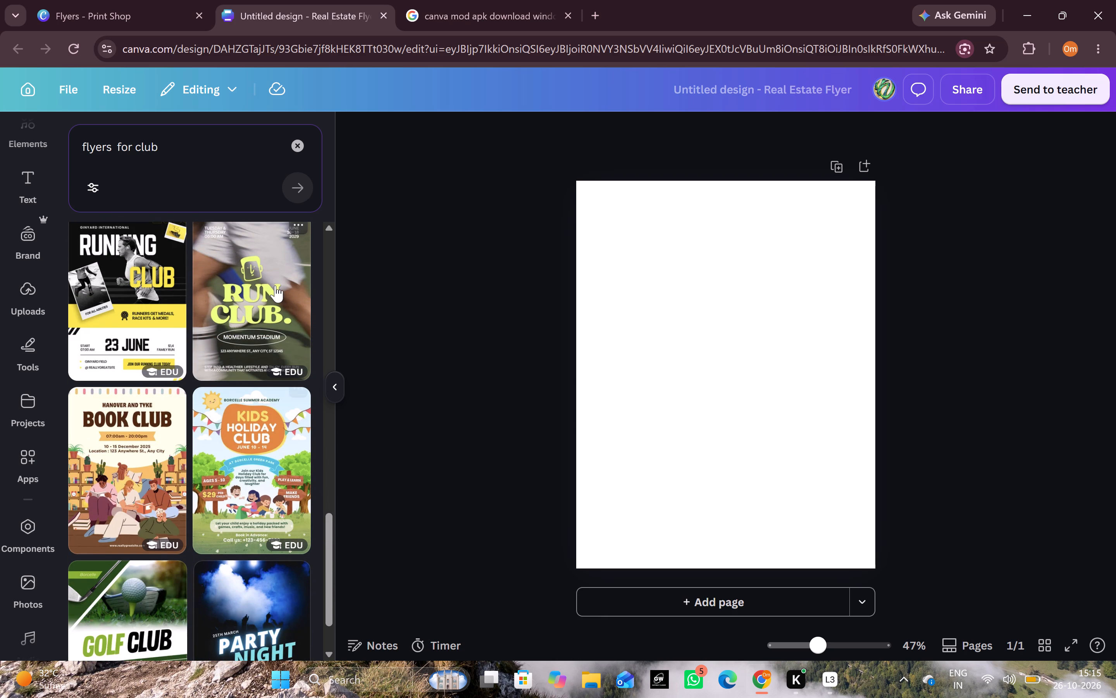
pyautogui.scroll(-5, 275, 285)
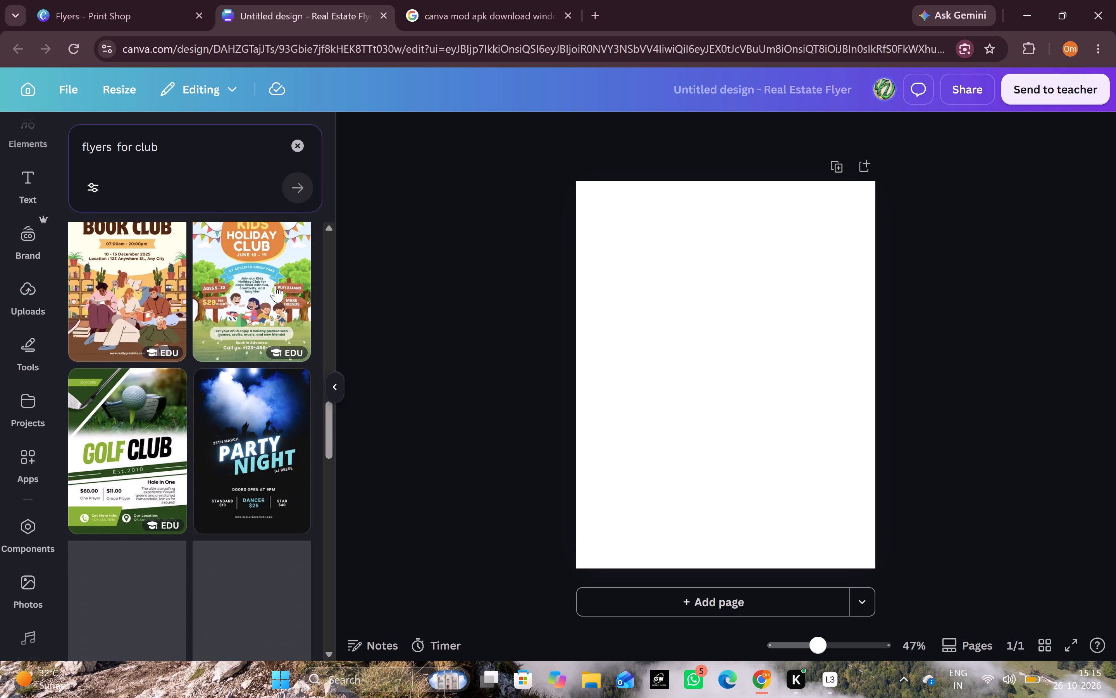
pyautogui.scroll(-3, 275, 285)
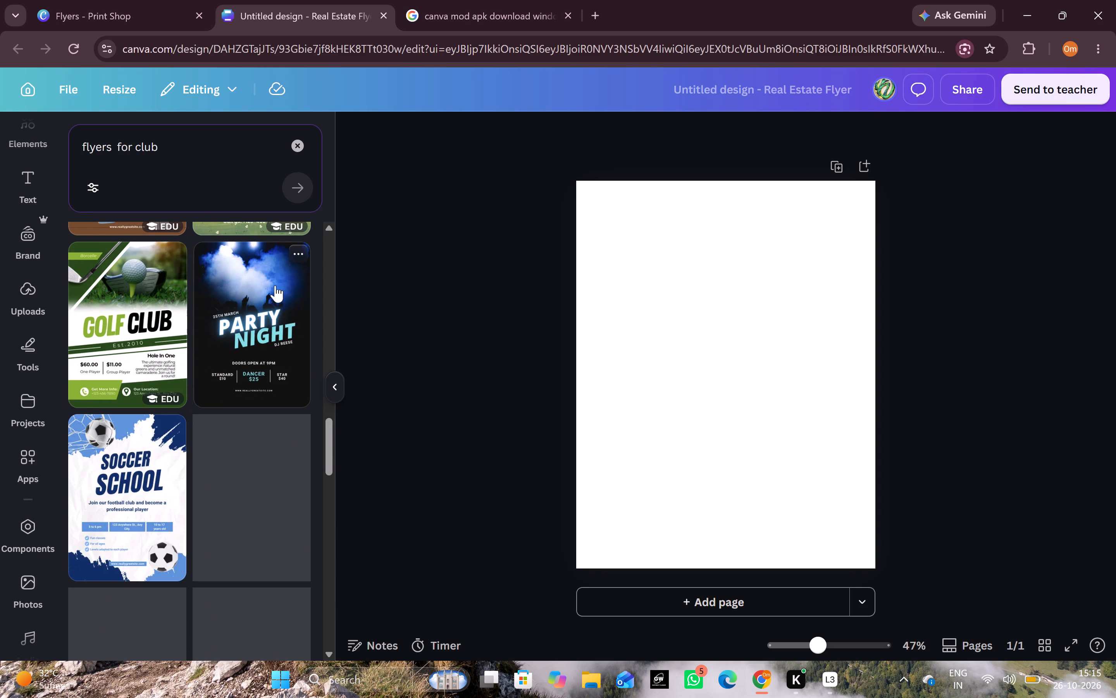
pyautogui.scroll(-1, 275, 285)
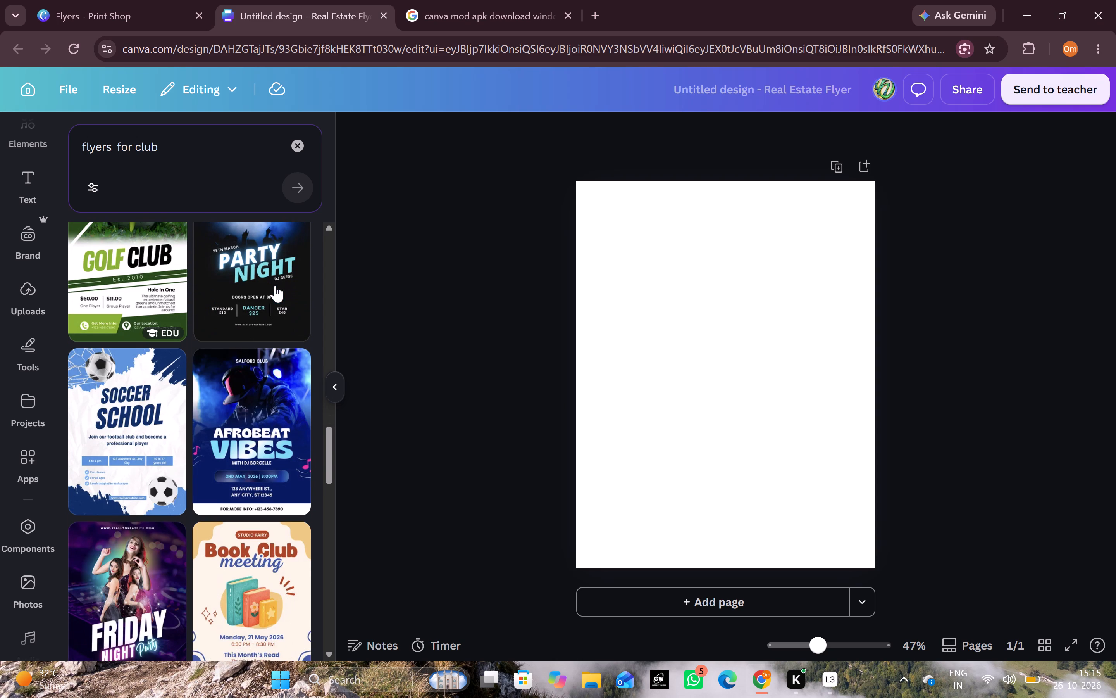
pyautogui.scroll(-2, 275, 285)
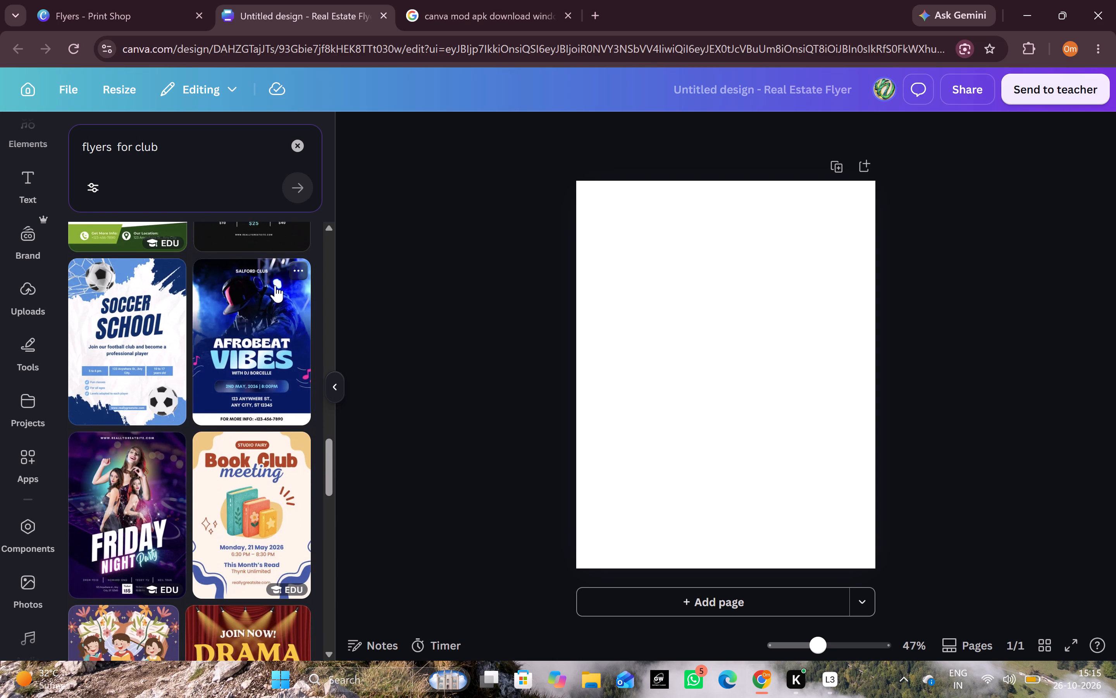
pyautogui.scroll(-2, 275, 285)
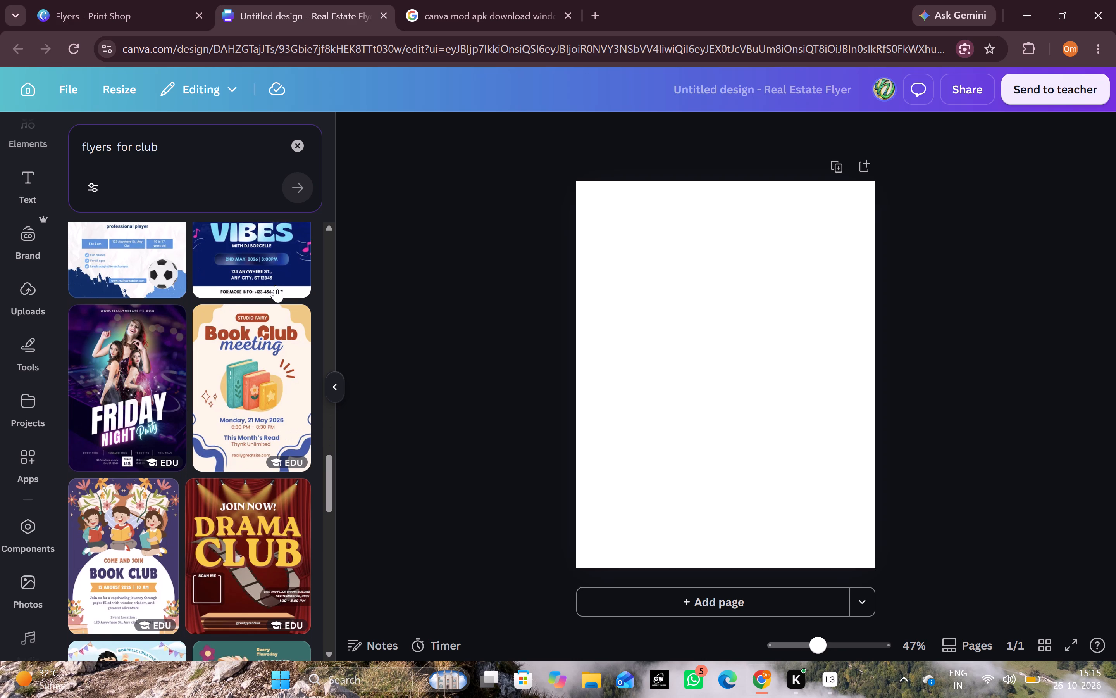
pyautogui.scroll(-1, 275, 285)
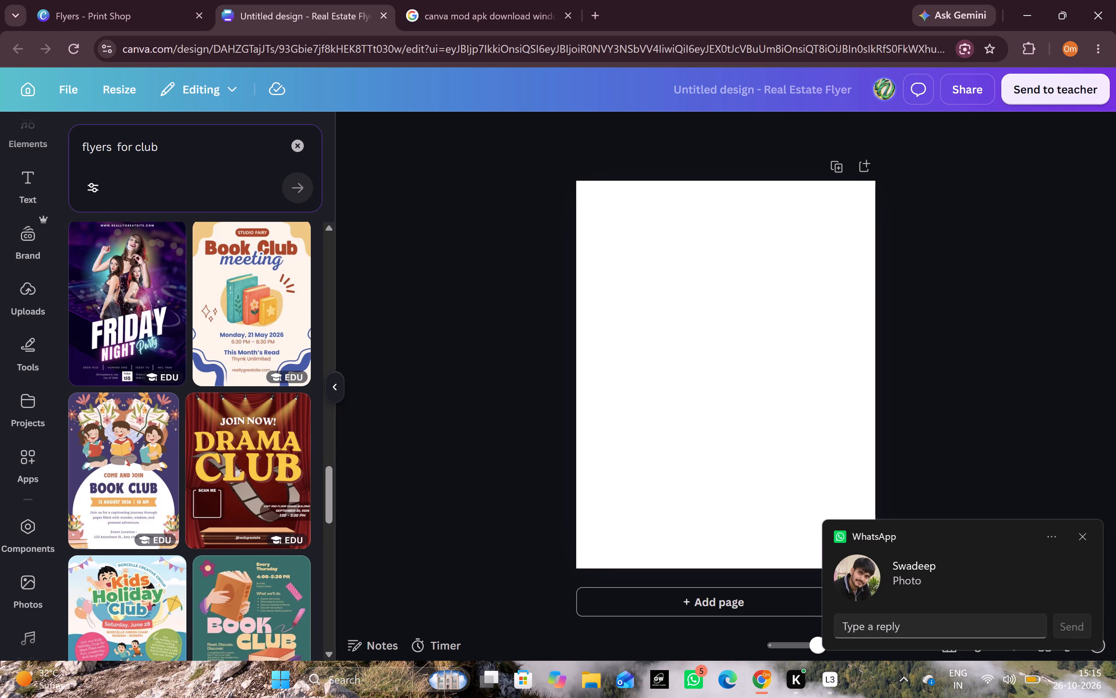
# Refine the template search to "flyers for non sports club".
pyautogui.click(133, 147)
pyautogui.press('space')
pyautogui.write('non sport')
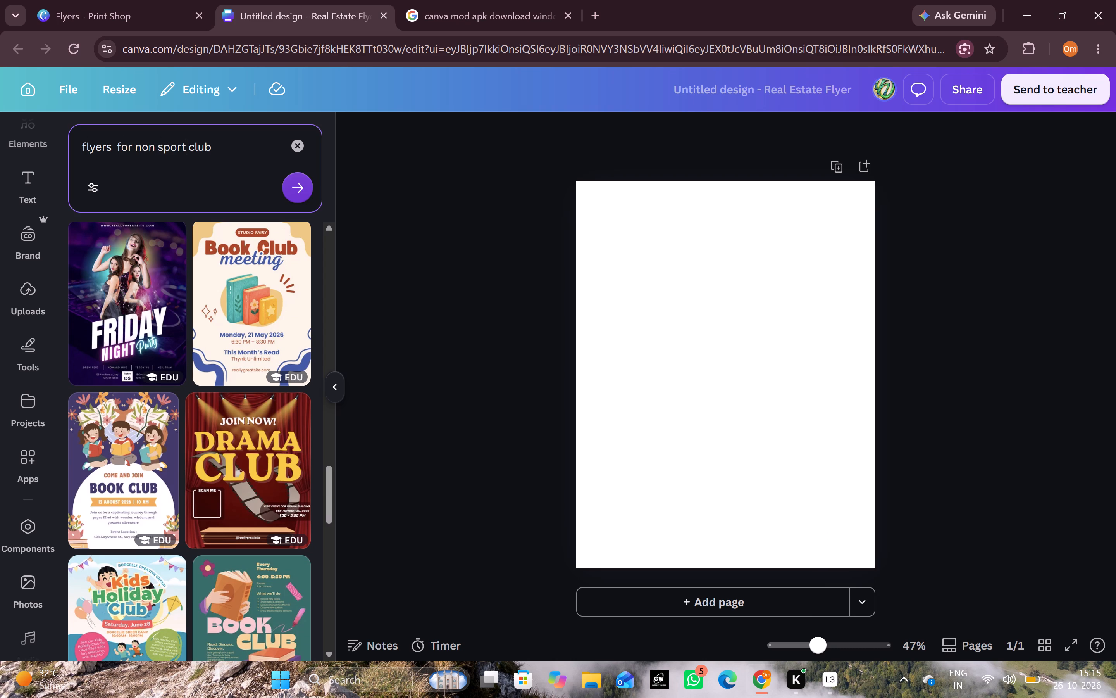
pyautogui.write('s')
pyautogui.press('space')
pyautogui.press('Return')
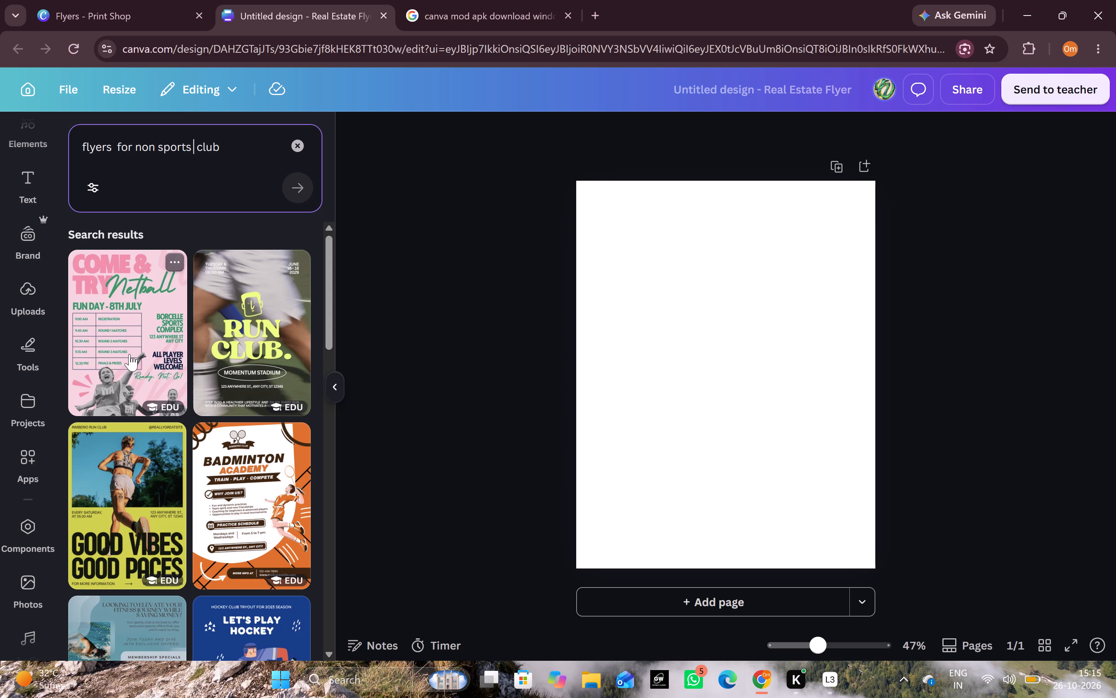
# Look through the templates found for non-sports clubs for a suitable design.
pyautogui.hscroll(2, 129, 354)
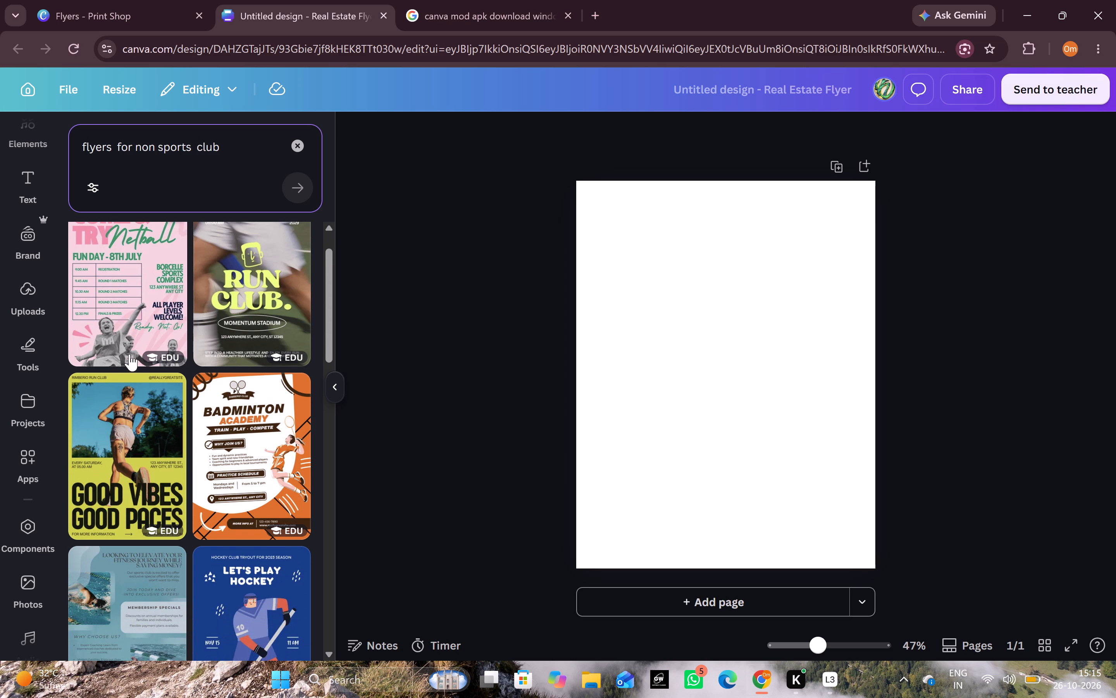
pyautogui.scroll(-4, 129, 354)
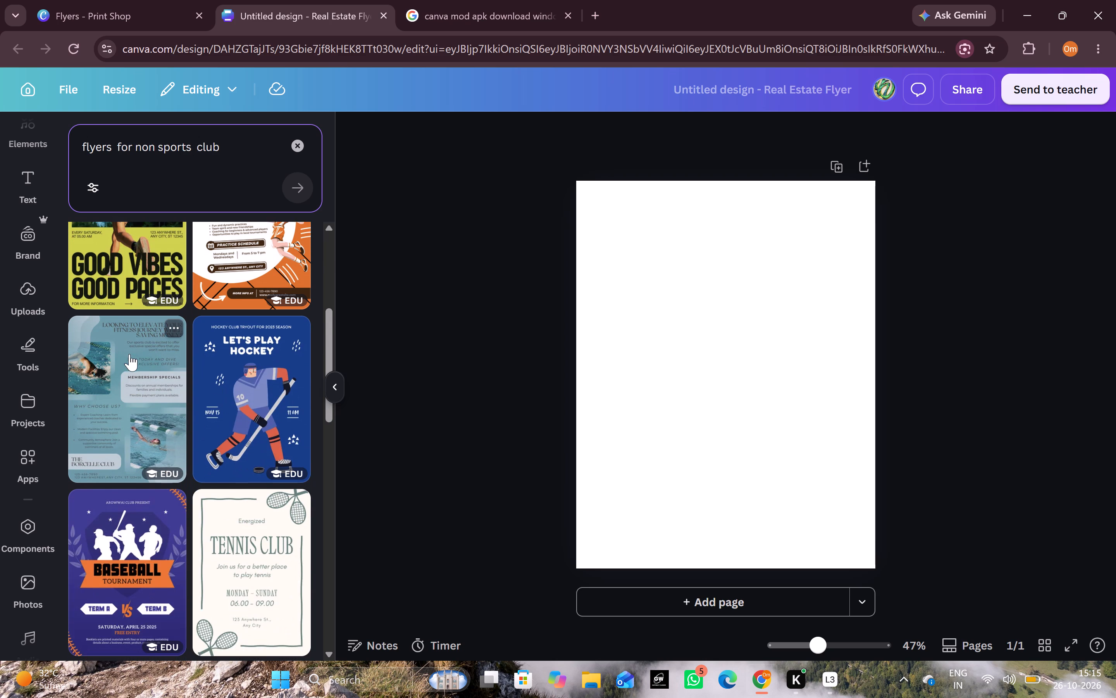
pyautogui.scroll(-3, 129, 354)
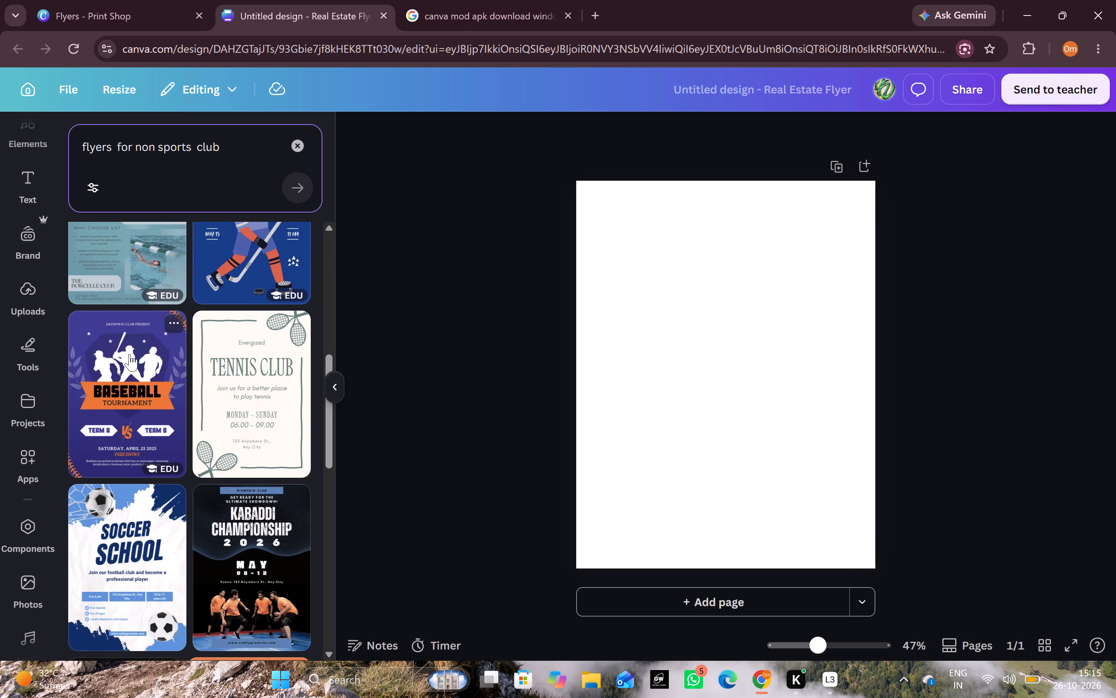
pyautogui.hscroll(1, 129, 354)
pyautogui.scroll(-2, 129, 354)
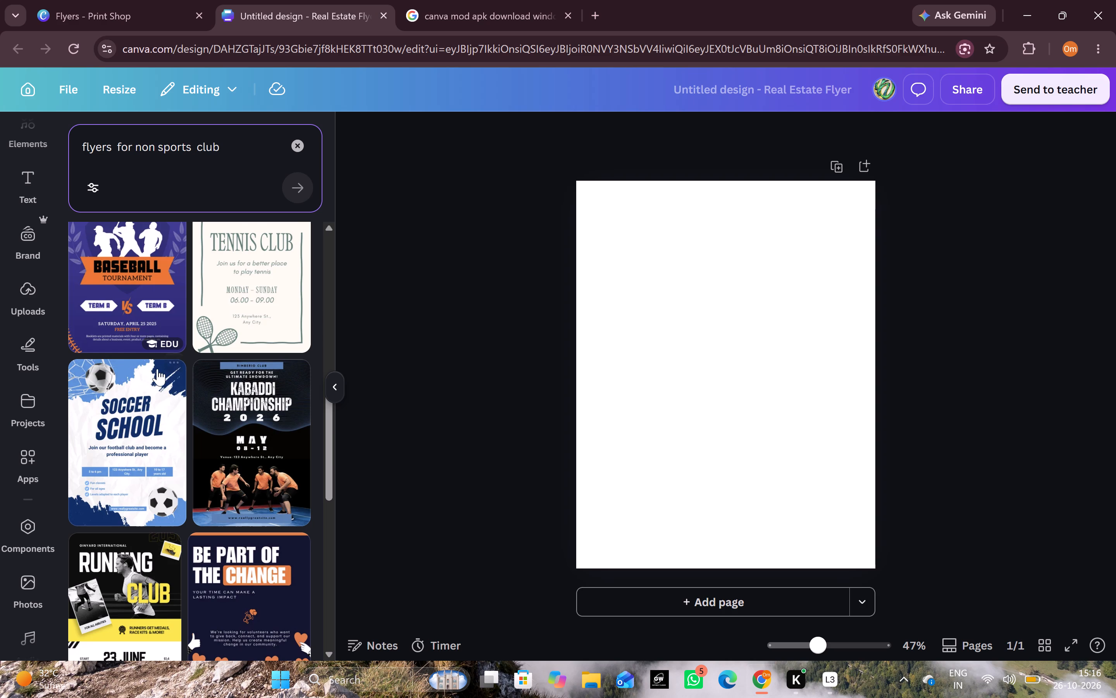
pyautogui.scroll(-4, 157, 369)
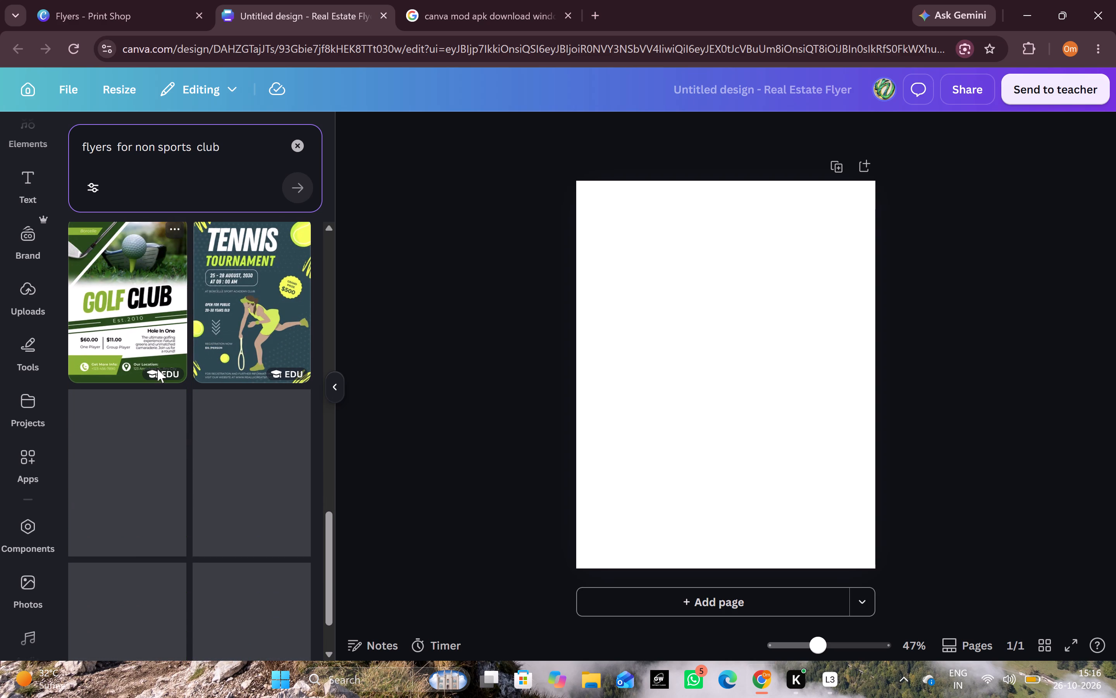
# Change the template search to "flyers for cards club".
pyautogui.press('BackSpace')
pyautogui.press('BackSpace')
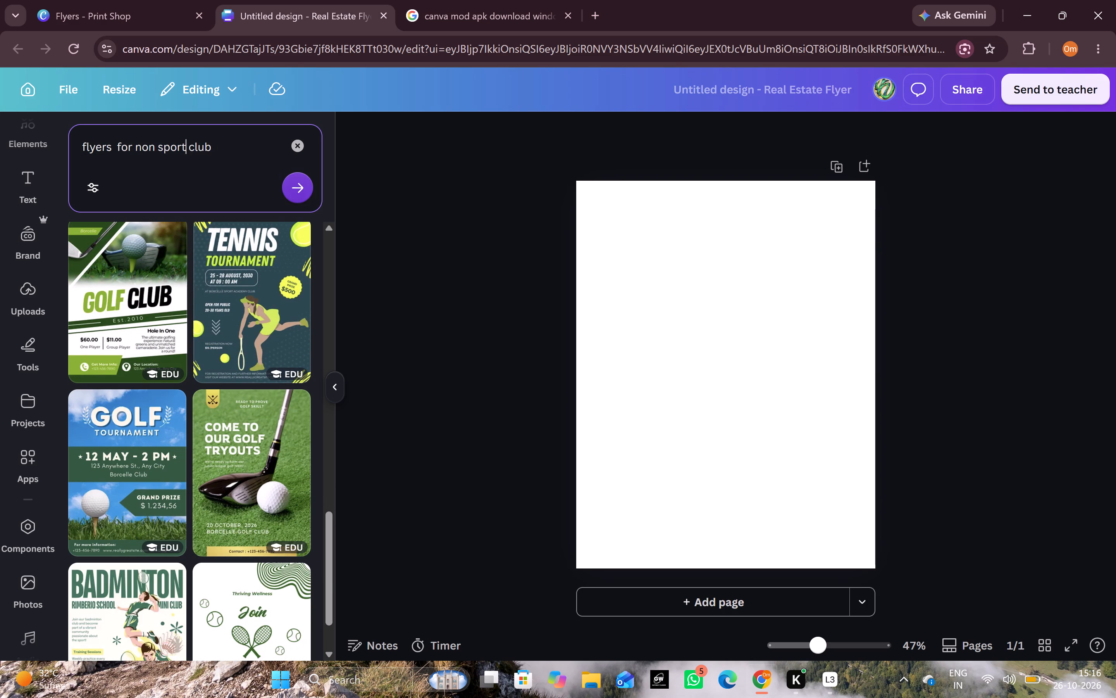
pyautogui.press('BackSpace')
pyautogui.press('BackSpace')
pyautogui.press('BackSpace')
pyautogui.press('BackSpace')
pyautogui.press('BackSpace')
pyautogui.press('BackSpace')
pyautogui.press('BackSpace')
pyautogui.press('BackSpace')
pyautogui.press('BackSpace')
pyautogui.write('cra')
pyautogui.press('\\')
pyautogui.press('BackSpace')
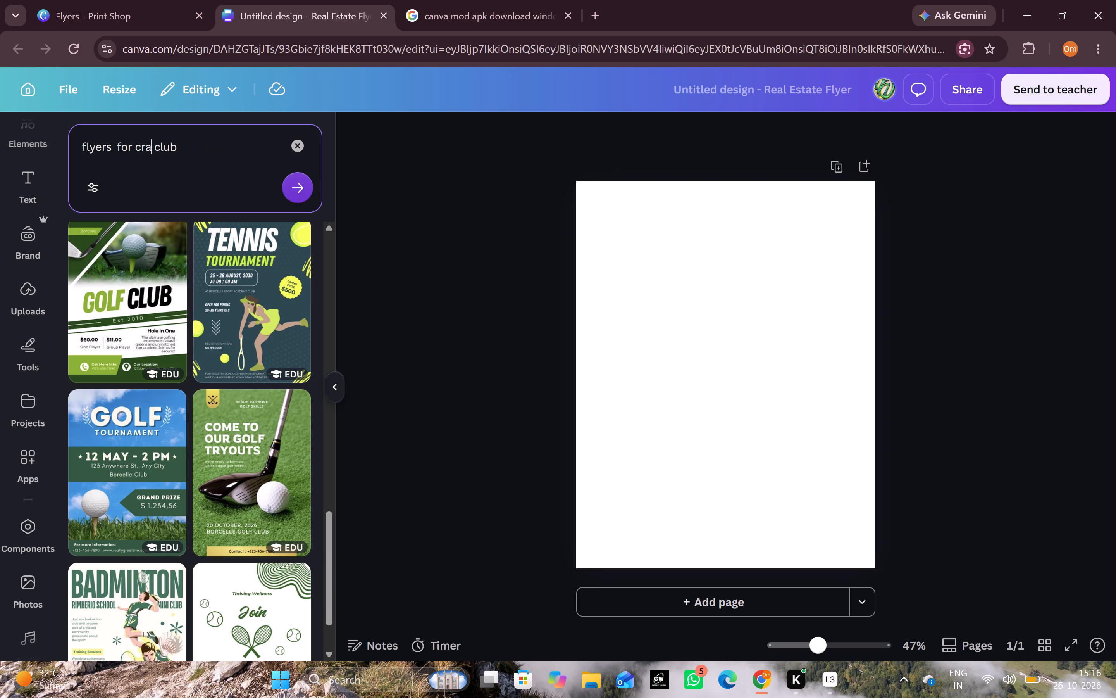
pyautogui.write('ds')
pyautogui.press('BackSpace')
pyautogui.press('BackSpace')
pyautogui.press('BackSpace')
pyautogui.press('BackSpace')
pyautogui.write('ards')
pyautogui.press('Return')
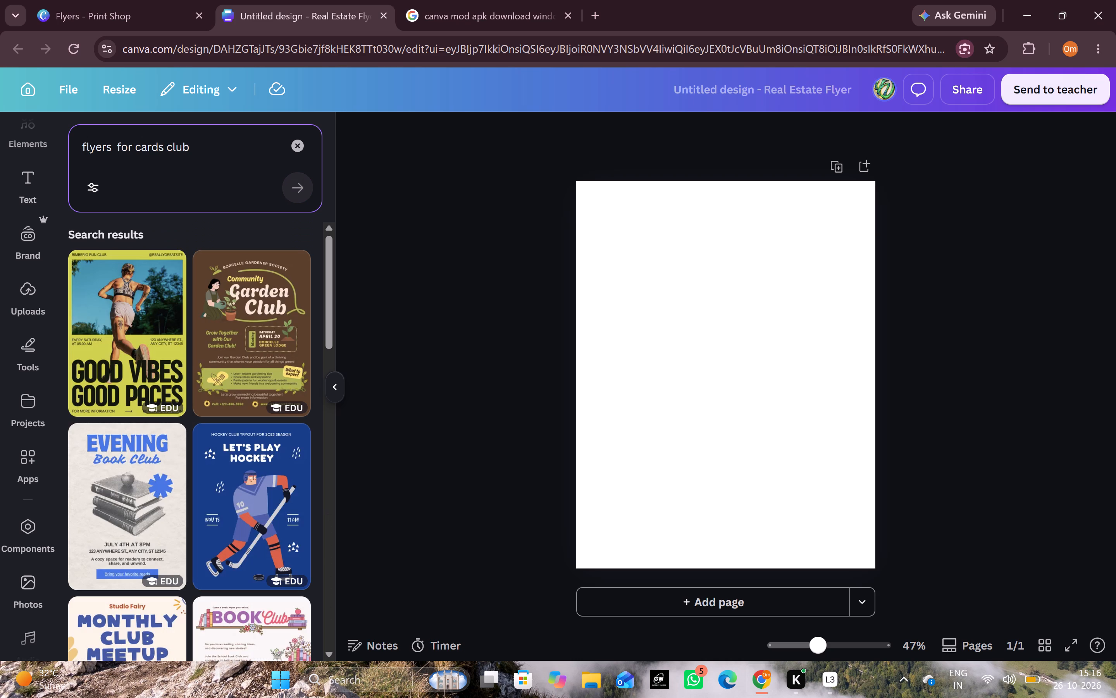
pyautogui.scroll(-1, 189, 145)
# Shorten the template search to "flyers for cards".
pyautogui.press('Right')
pyautogui.press('Right')
pyautogui.press('Right')
pyautogui.press('Right')
pyautogui.press('Right')
pyautogui.press('Right')
pyautogui.press('Right')
pyautogui.press('Right')
pyautogui.press('Right')
pyautogui.press('Right')
pyautogui.press('Right')
pyautogui.press('Right')
pyautogui.press('Right')
pyautogui.press('Right')
pyautogui.press('Right')
pyautogui.press('BackSpace')
pyautogui.press('BackSpace')
pyautogui.press('BackSpace')
pyautogui.press('BackSpace')
pyautogui.press('BackSpace')
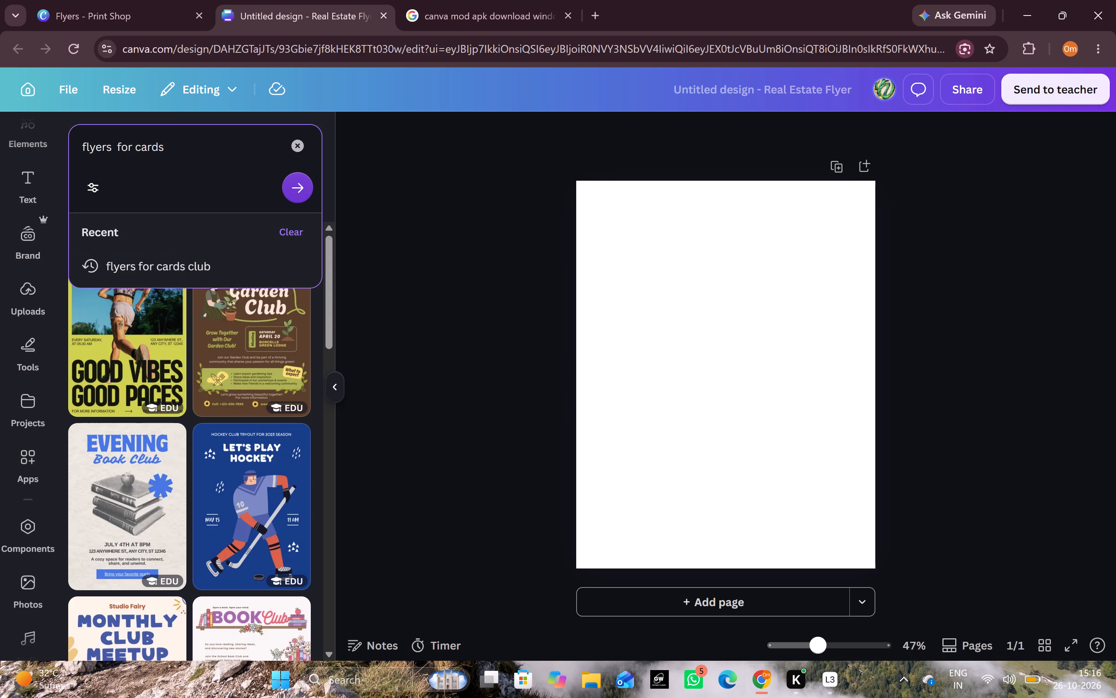
pyautogui.press('Return')
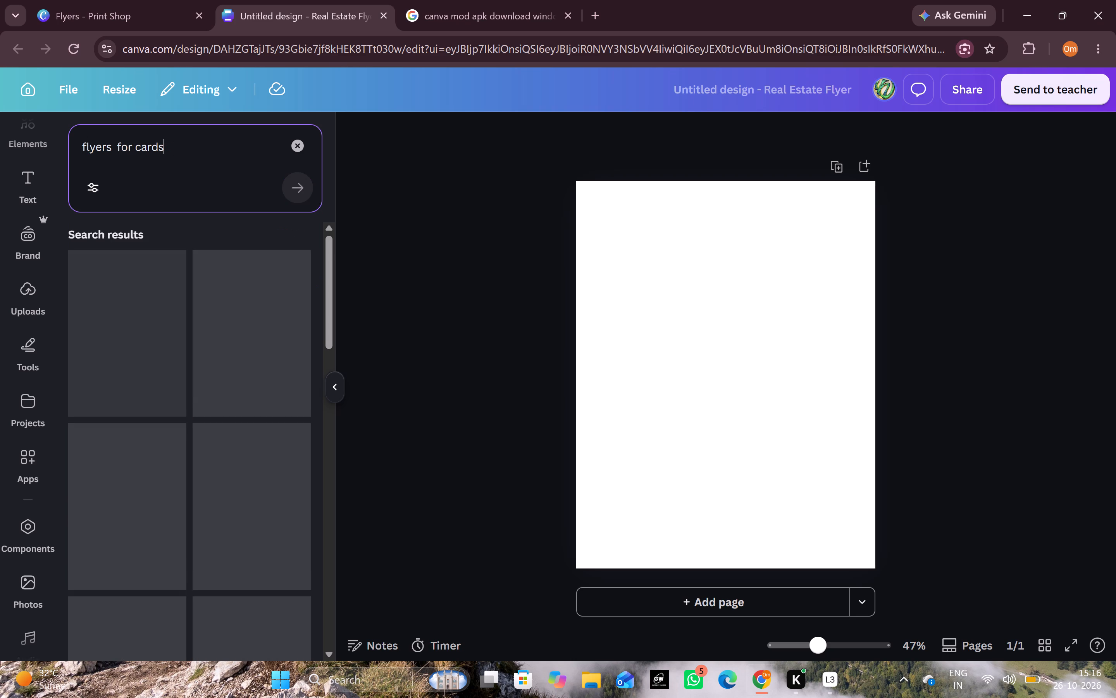
# Replace the template search with "playing cards".
pyautogui.press('BackSpace')
pyautogui.press('BackSpace')
pyautogui.press('BackSpace')
pyautogui.press('BackSpace')
pyautogui.press('BackSpace')
pyautogui.press('BackSpace')
pyautogui.press('BackSpace')
pyautogui.press('BackSpace')
pyautogui.press('BackSpace')
pyautogui.press('BackSpace')
pyautogui.press('BackSpace')
pyautogui.press('BackSpace')
pyautogui.press('BackSpace')
pyautogui.press('BackSpace')
pyautogui.press('BackSpace')
pyautogui.press('BackSpace')
pyautogui.press('BackSpace')
pyautogui.press('BackSpace')
pyautogui.press('BackSpace')
pyautogui.press('BackSpace')
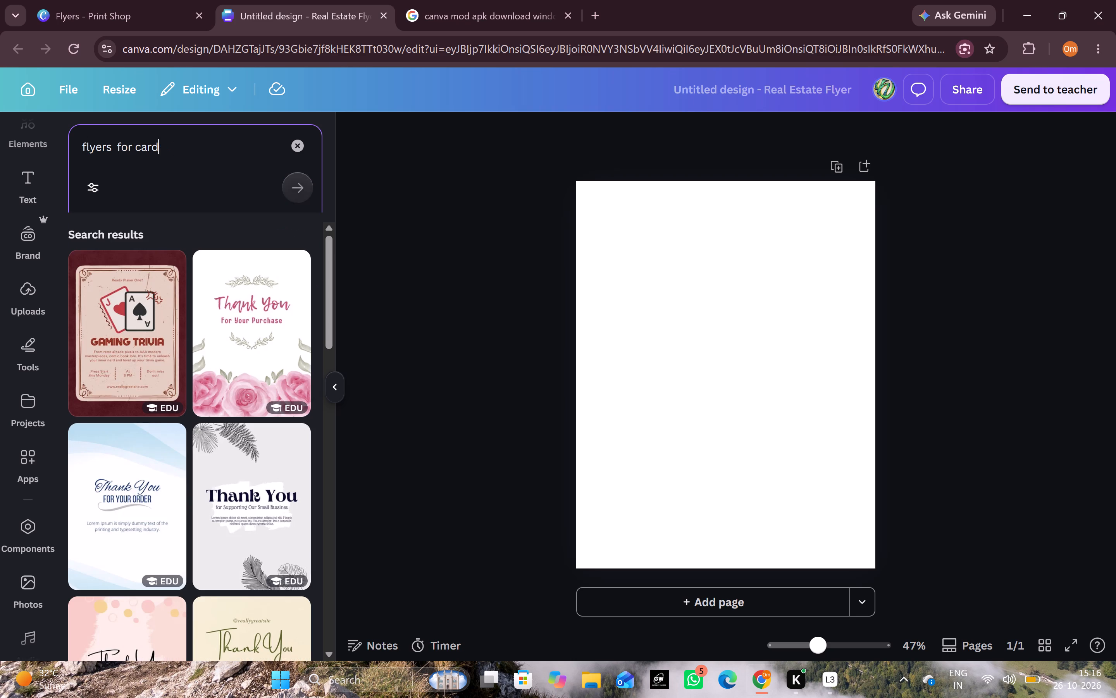
pyautogui.write("cards'")
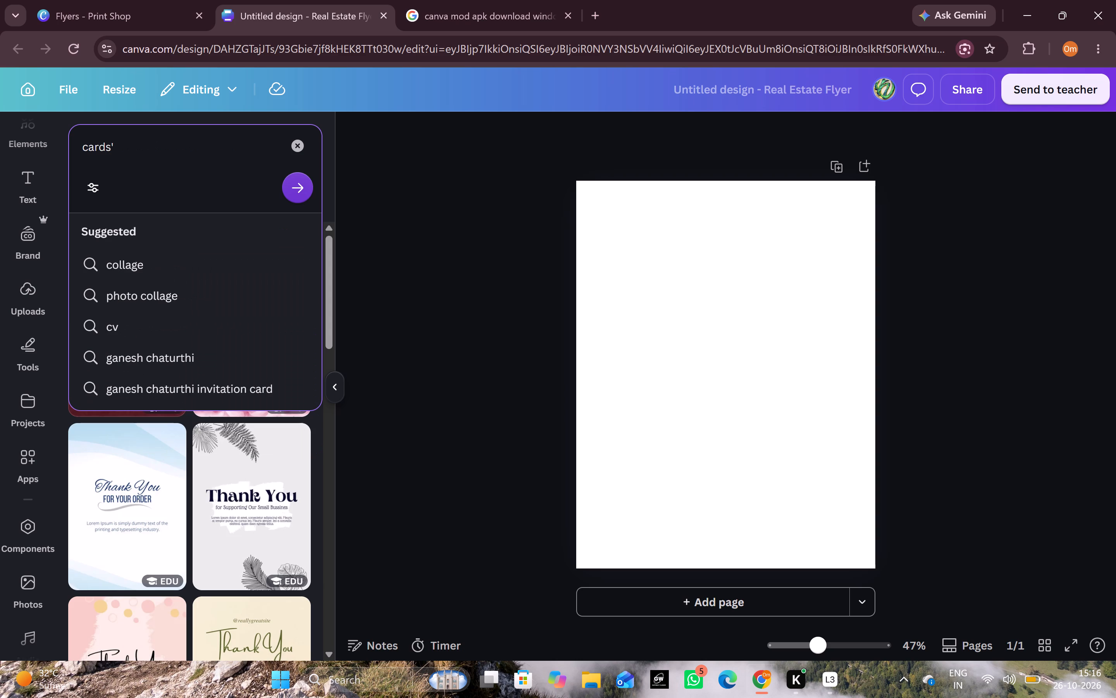
pyautogui.press('BackSpace')
pyautogui.press('Left')
pyautogui.press('Left')
pyautogui.press('Left')
pyautogui.press('Left')
pyautogui.press('Left')
pyautogui.press('Left')
pyautogui.press('Left')
pyautogui.press('Left')
pyautogui.press('Left')
pyautogui.press('Left')
pyautogui.press('Left')
pyautogui.press('Left')
pyautogui.press('Left')
pyautogui.press('Left')
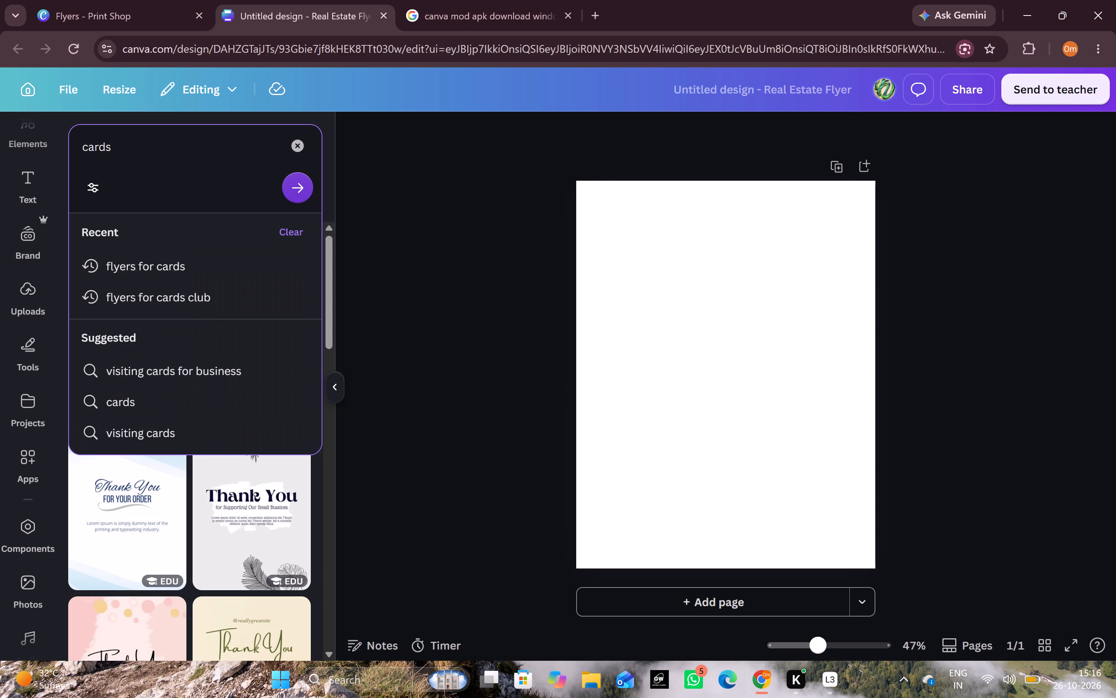
pyautogui.write('playinbg')
pyautogui.press('space')
pyautogui.press('Return')
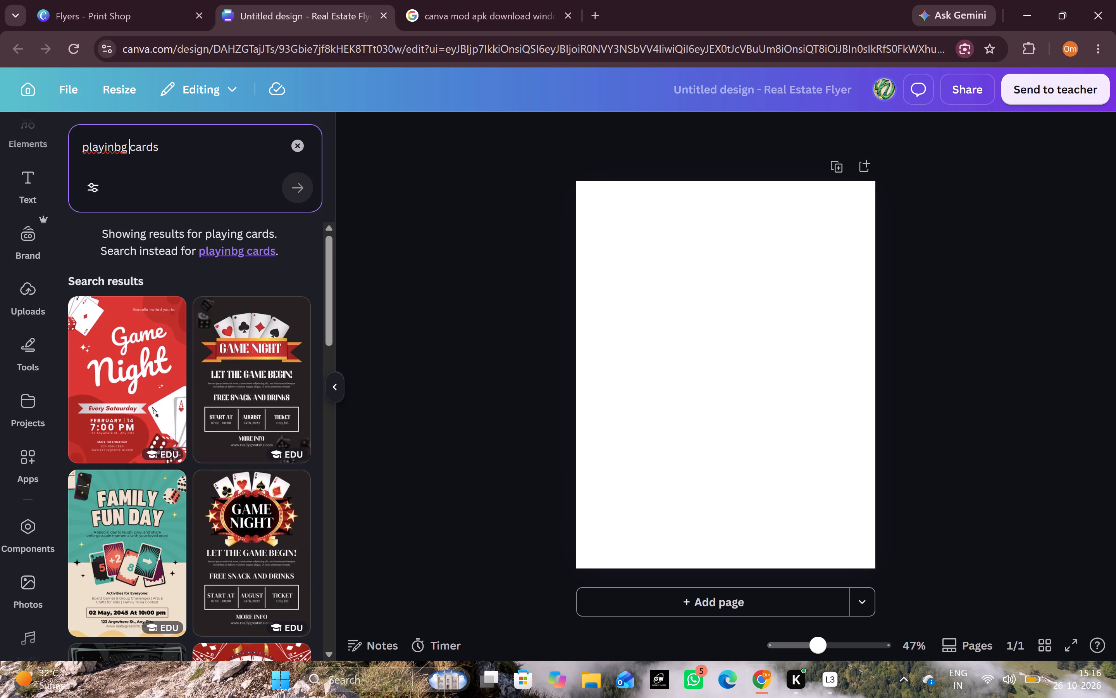
# Look through the playing-cards template results for a suitable flyer design.
pyautogui.moveTo(214, 418); pyautogui.dragTo(225, 404)
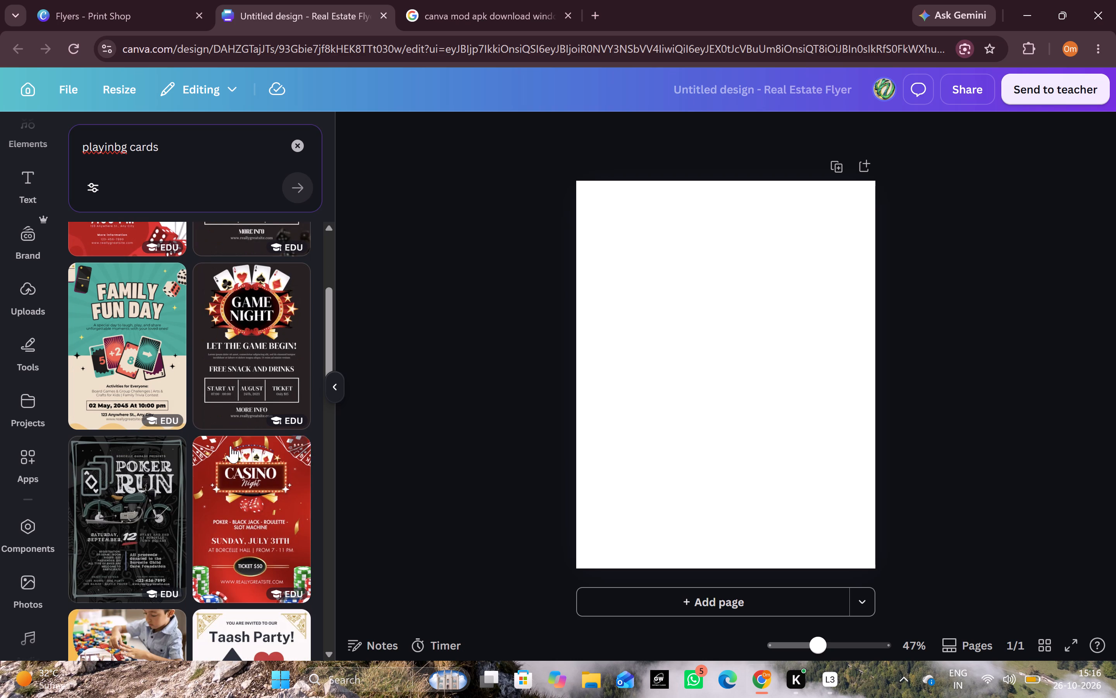
pyautogui.scroll(-4, 231, 446)
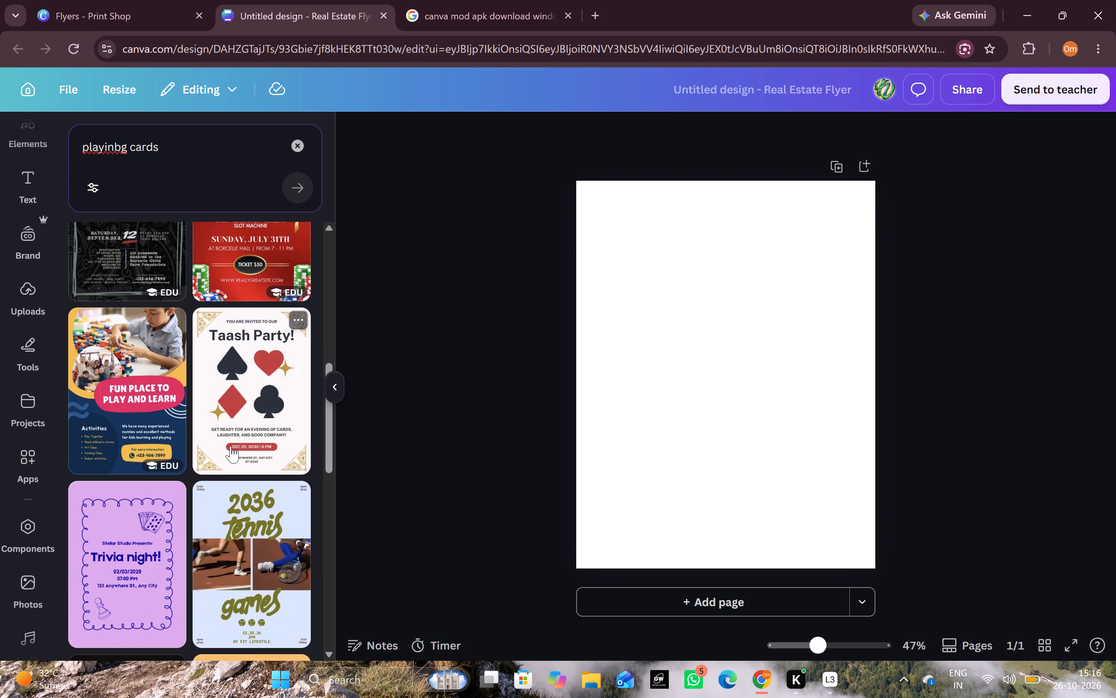
pyautogui.scroll(-1, 231, 446)
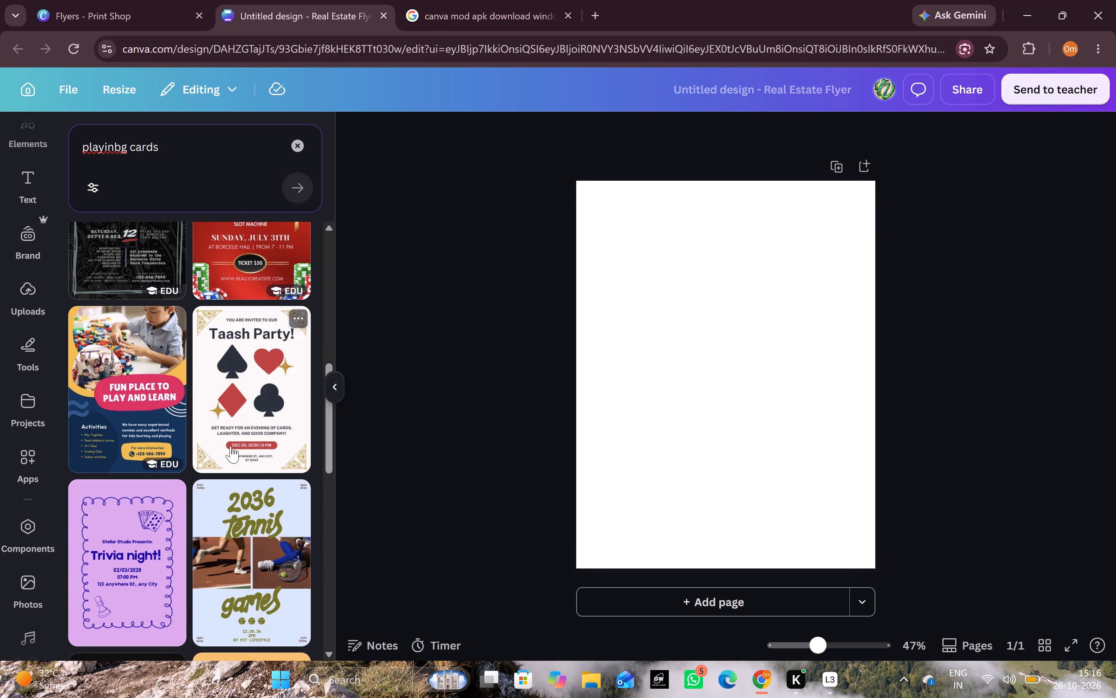
pyautogui.scroll(-1, 251, 415)
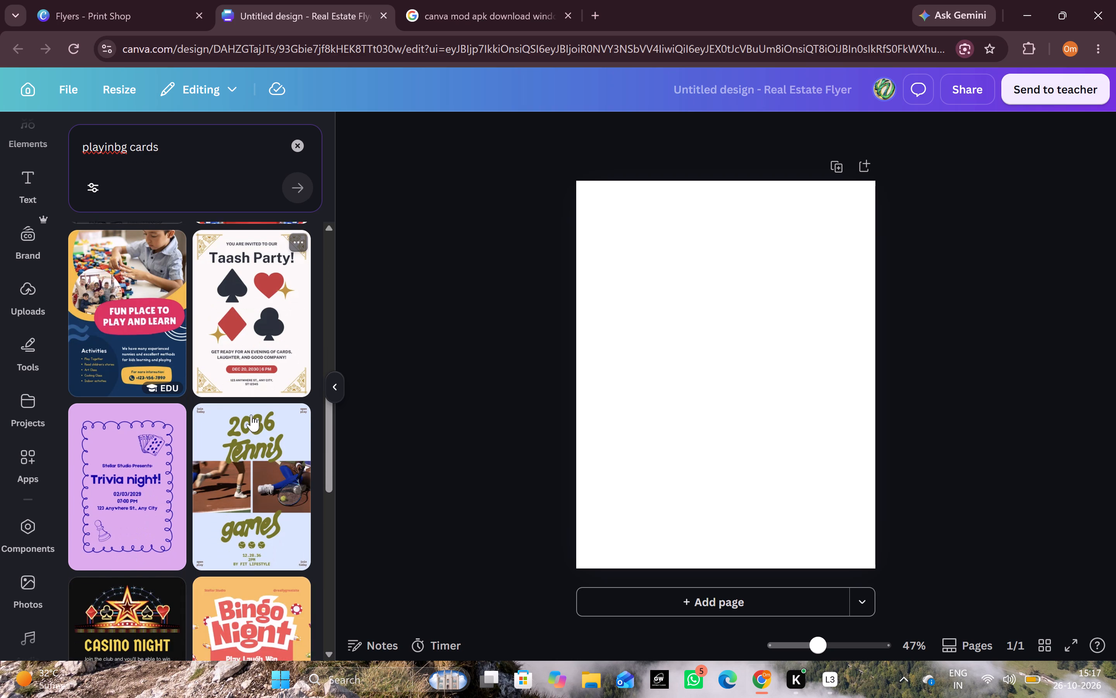
pyautogui.scroll(-5, 251, 415)
pyautogui.scroll(3, 251, 415)
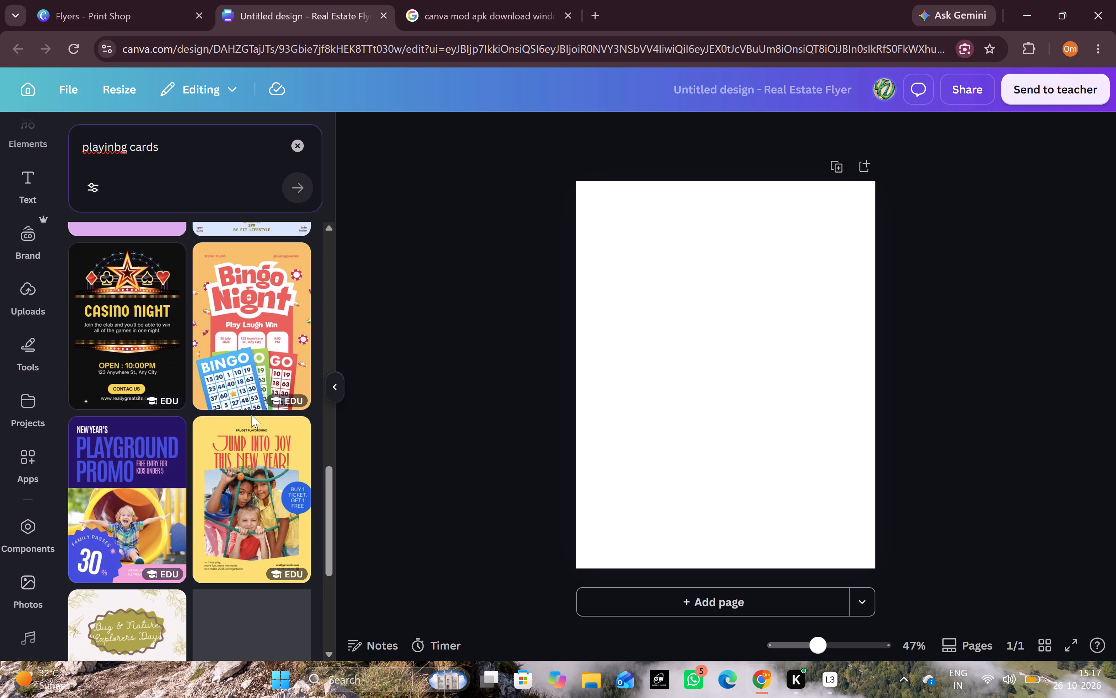
pyautogui.scroll(-4, 251, 415)
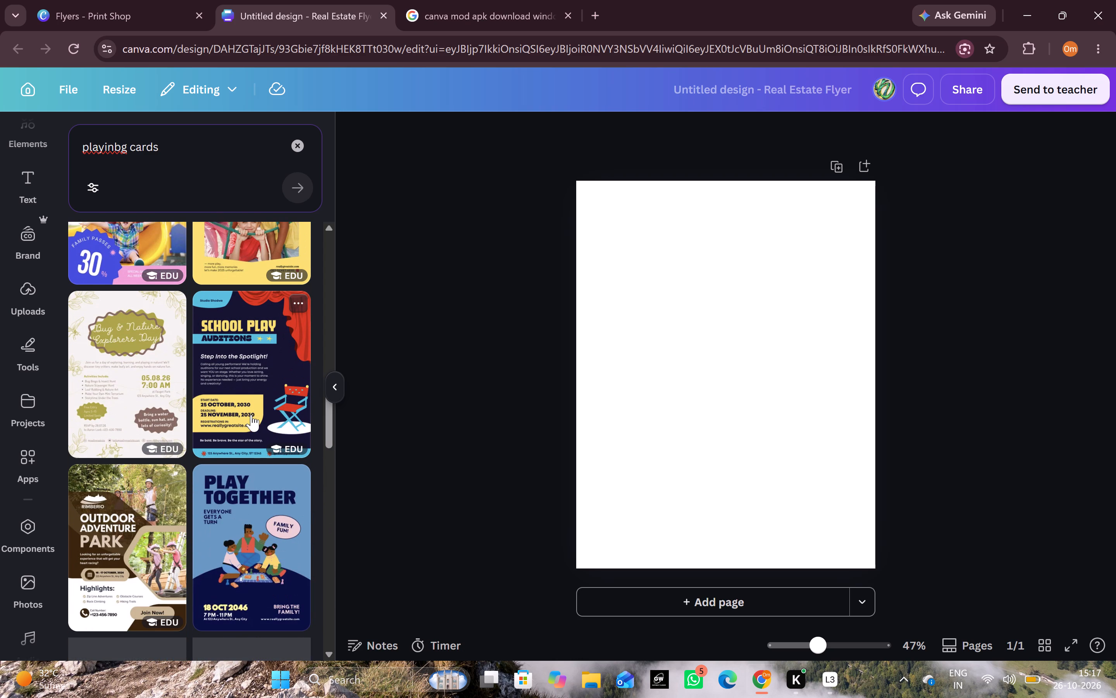
pyautogui.scroll(-2, 251, 415)
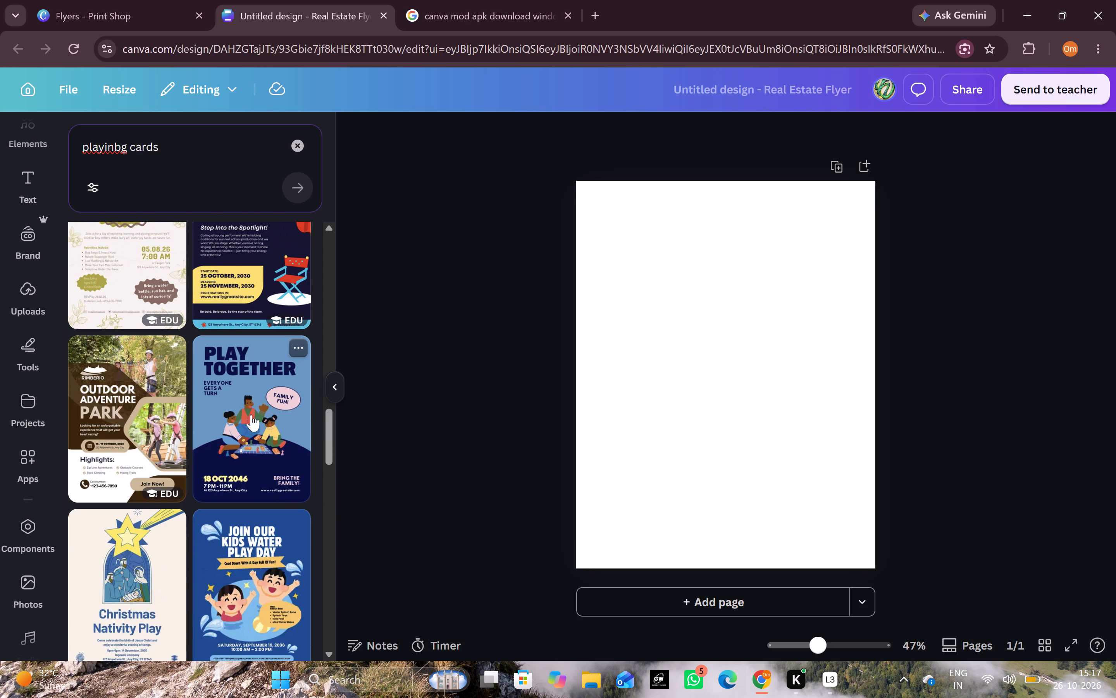
pyautogui.scroll(-4, 251, 415)
pyautogui.scroll(-1, 264, 334)
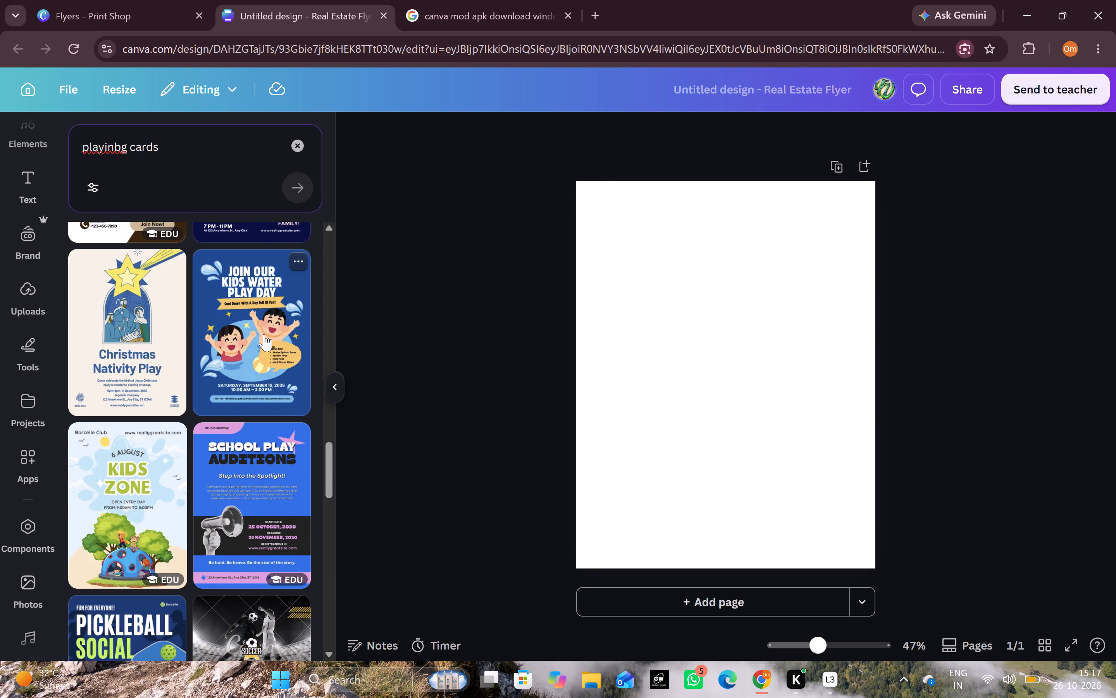
pyautogui.scroll(-2, 264, 334)
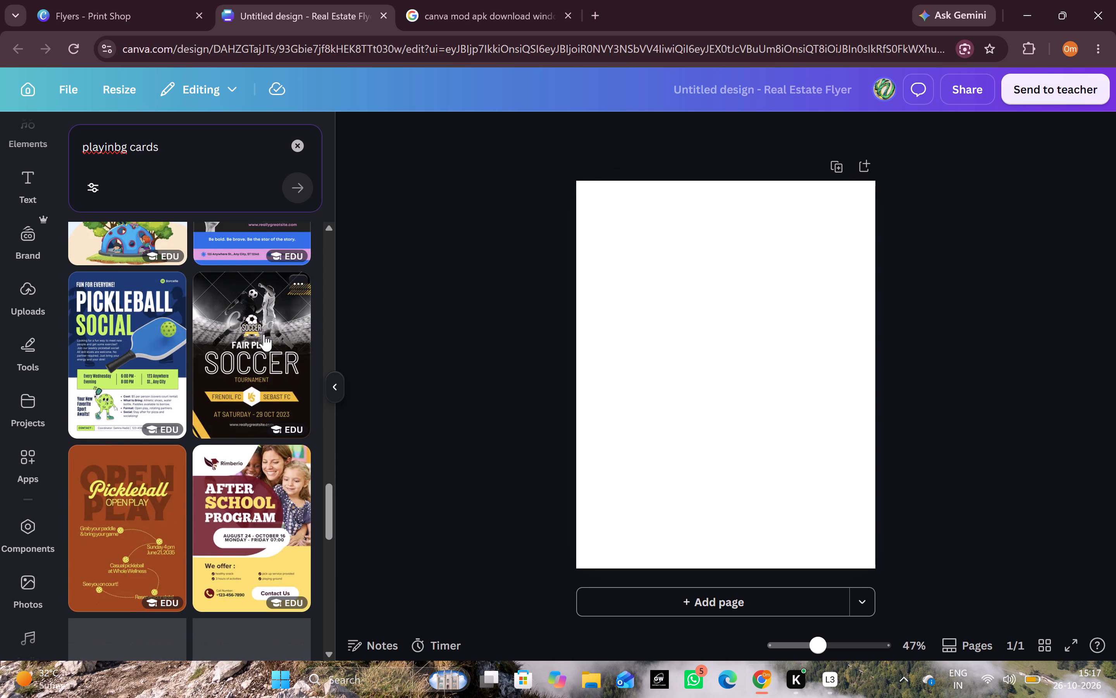
pyautogui.scroll(6, 264, 334)
pyautogui.scroll(-7, 264, 334)
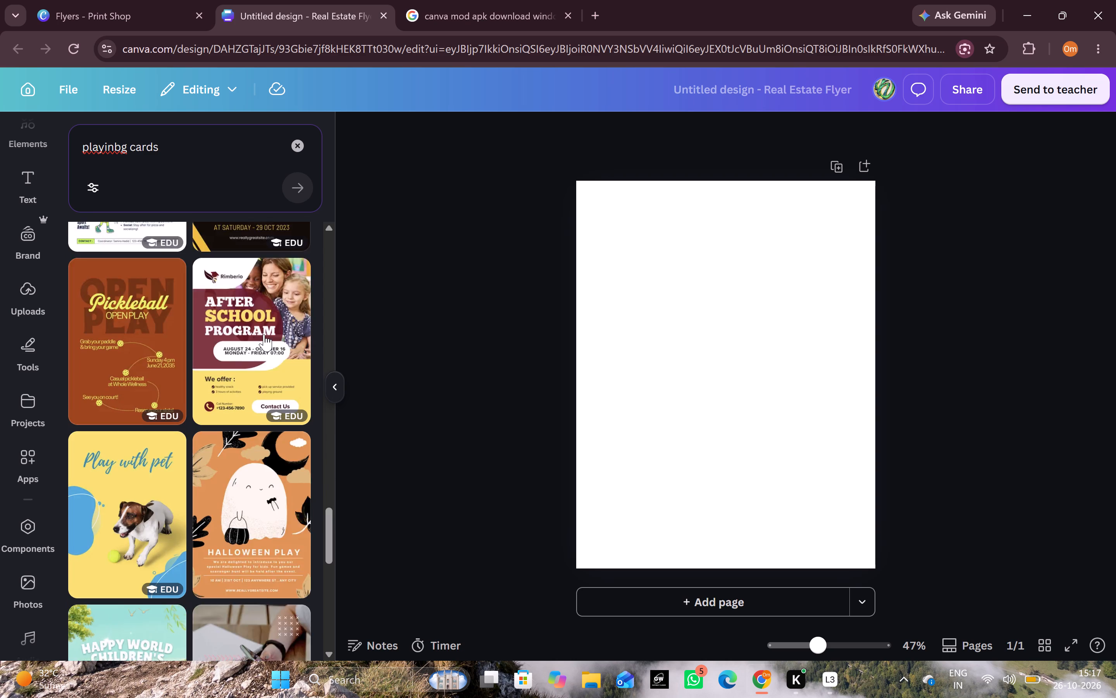
pyautogui.scroll(11, 264, 334)
pyautogui.scroll(17, 264, 334)
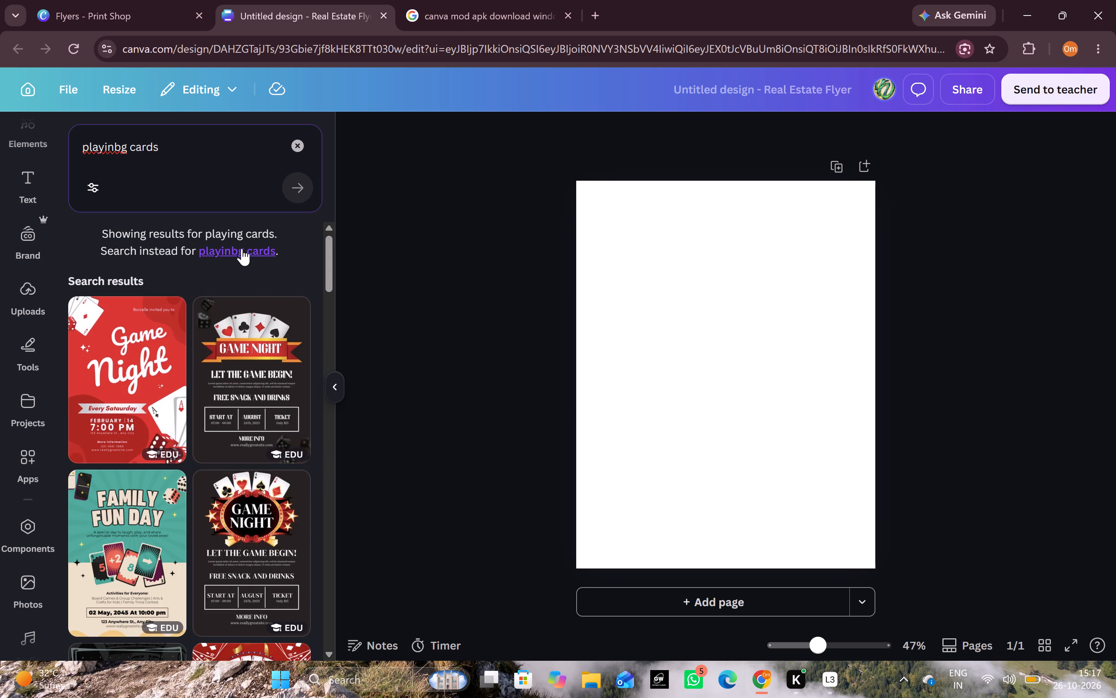
# Switch to the results for the literal query "playinbg cards" and apply the Red and Beige Vintage Gaming Trivia Flyer template to the page.
pyautogui.click(242, 249)
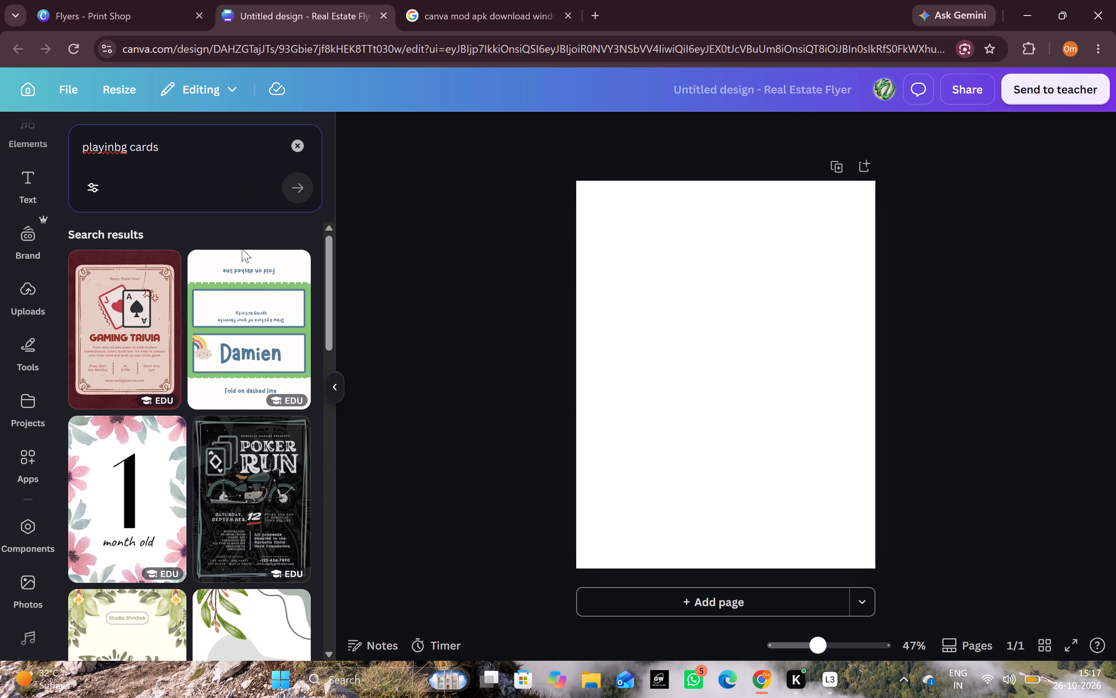
pyautogui.scroll(-2, 242, 249)
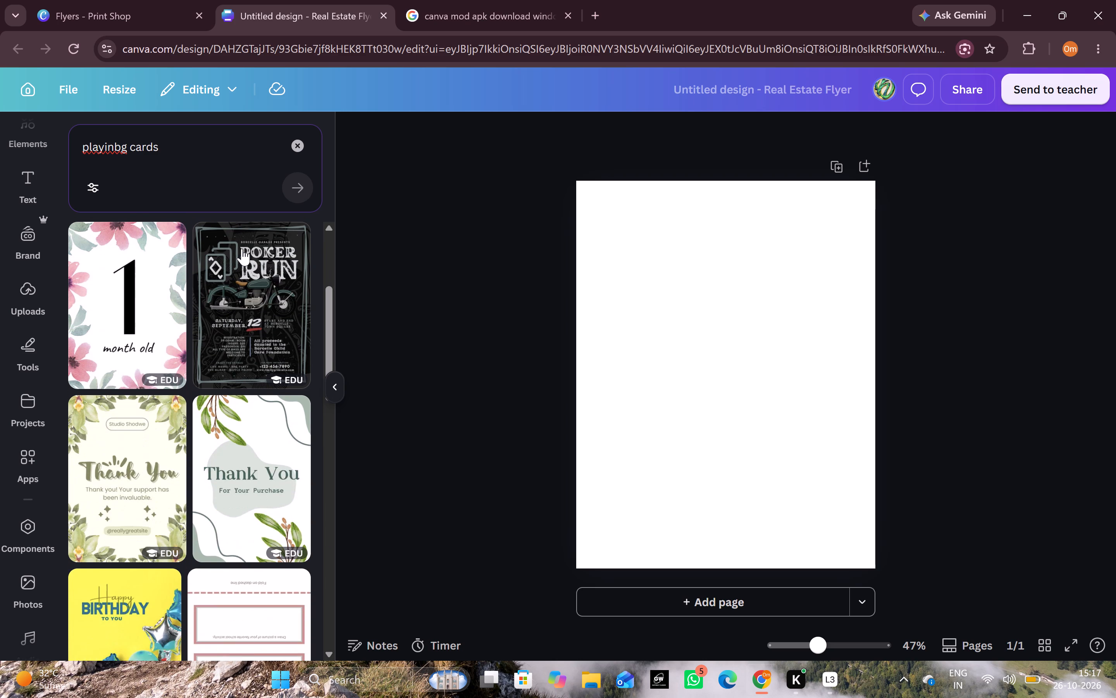
pyautogui.scroll(-5, 242, 249)
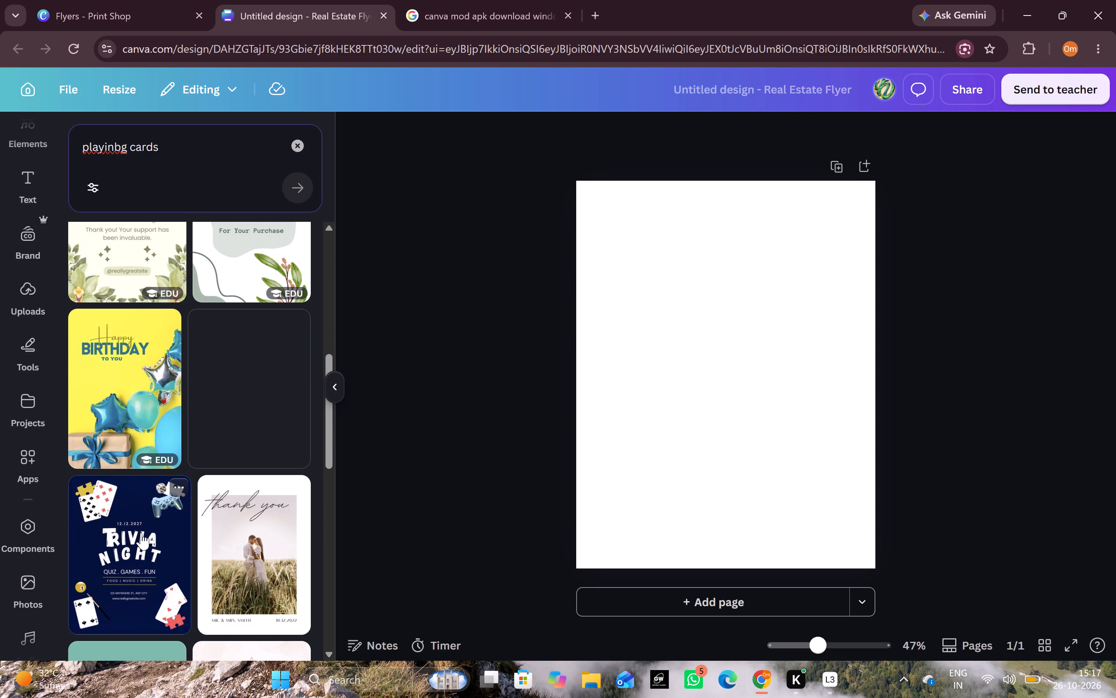
pyautogui.scroll(7, 141, 533)
pyautogui.click(130, 371)
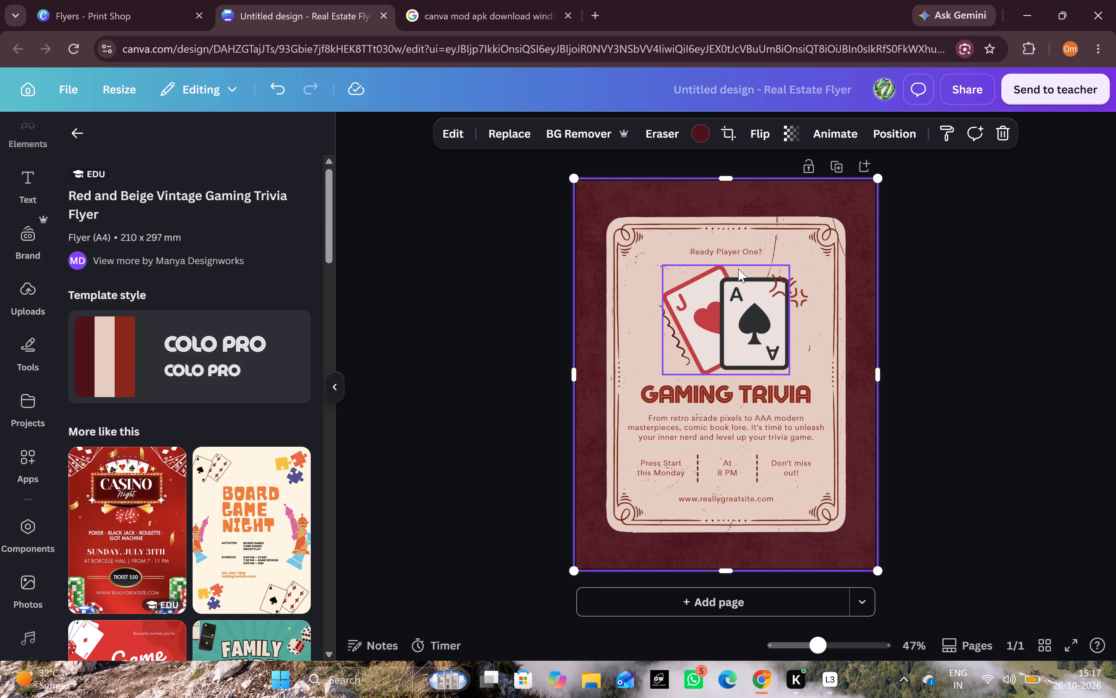
# Search the elements library for "playing cards".
pyautogui.scroll(-3, 172, 485)
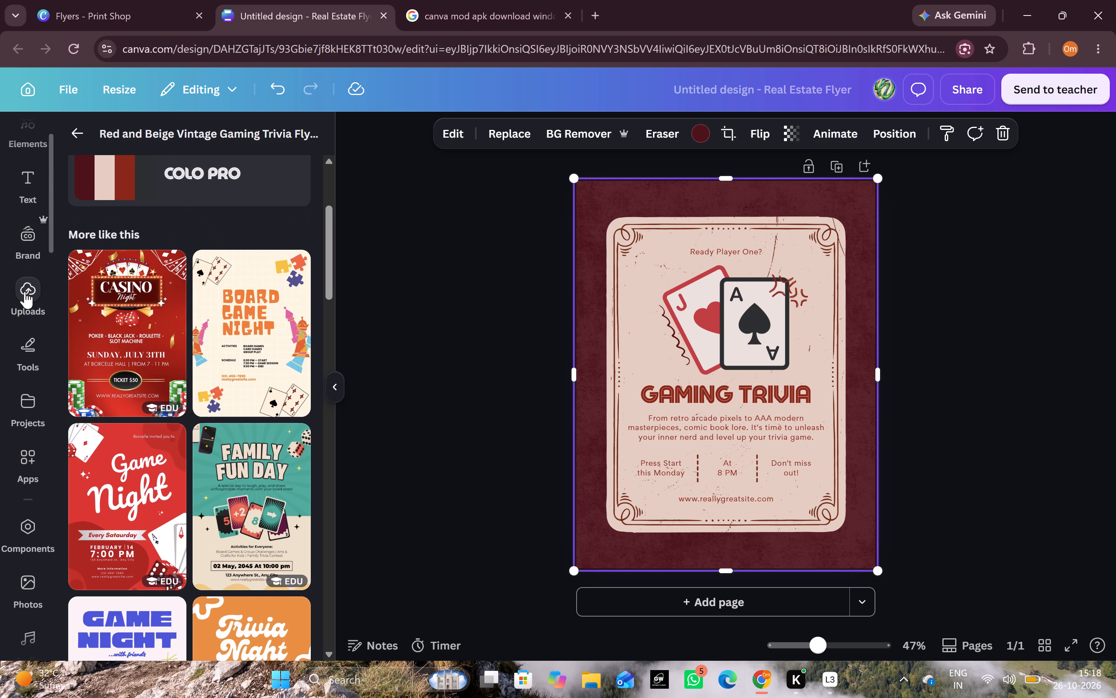
pyautogui.click(29, 141)
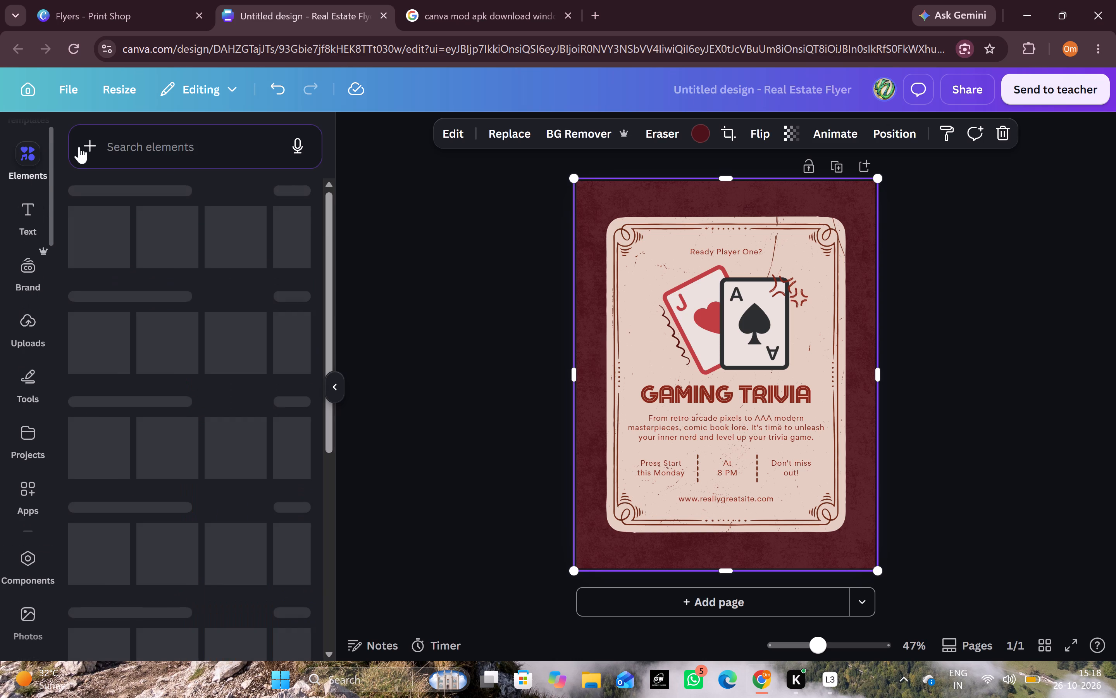
pyautogui.click(171, 153)
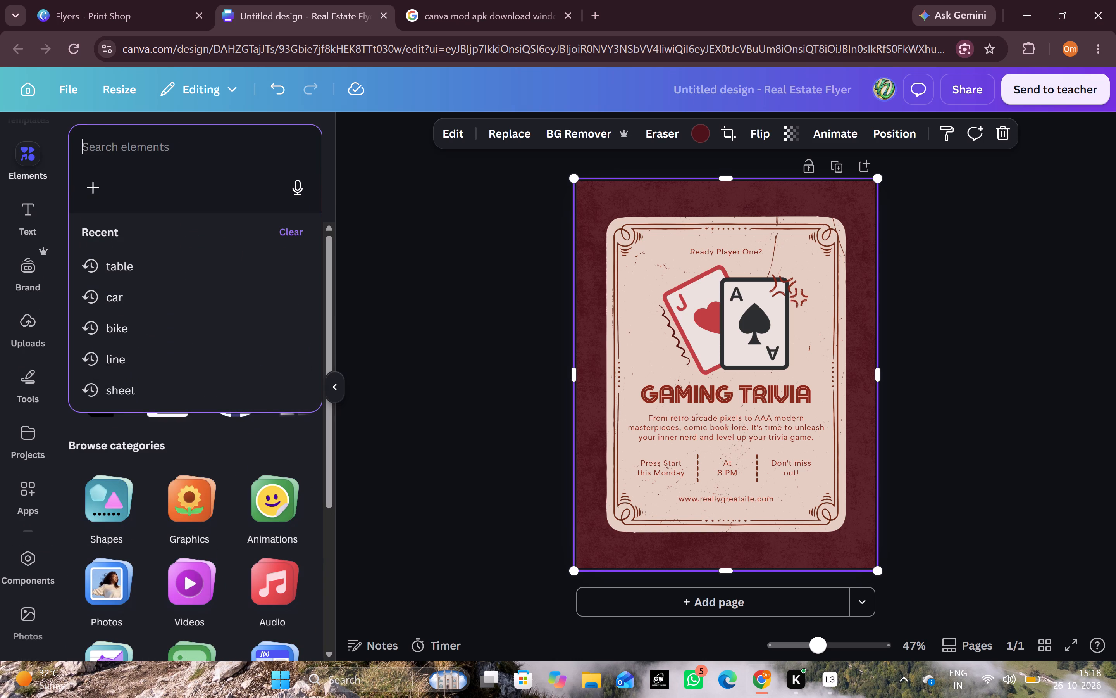
pyautogui.write('playing cards')
pyautogui.press('space')
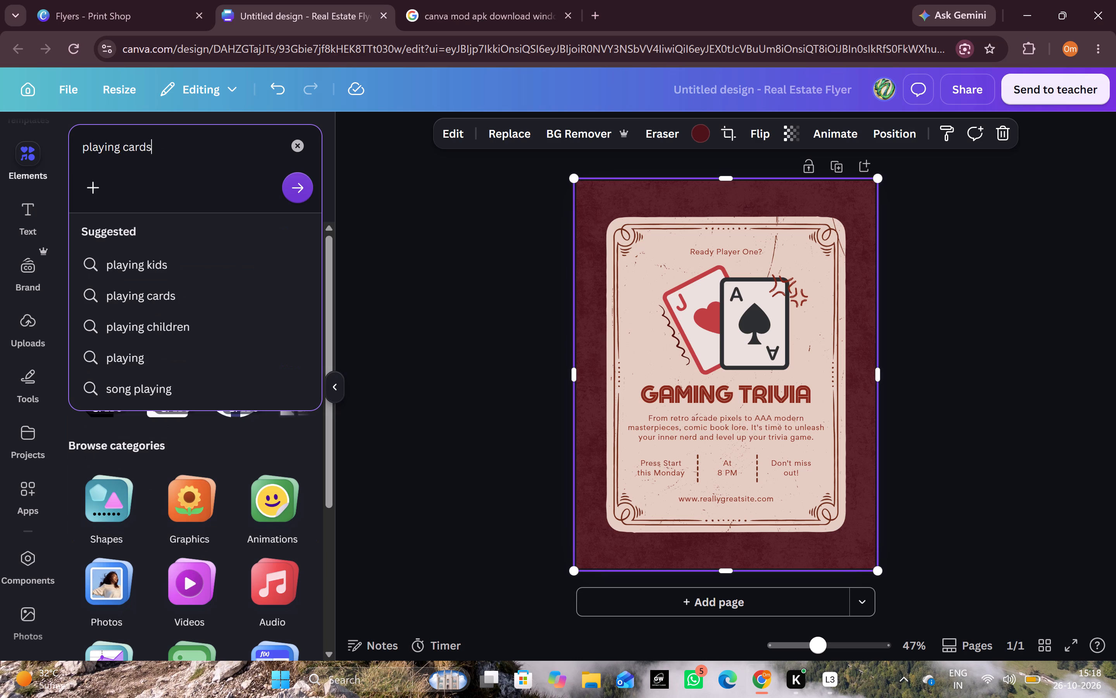
pyautogui.press('Return')
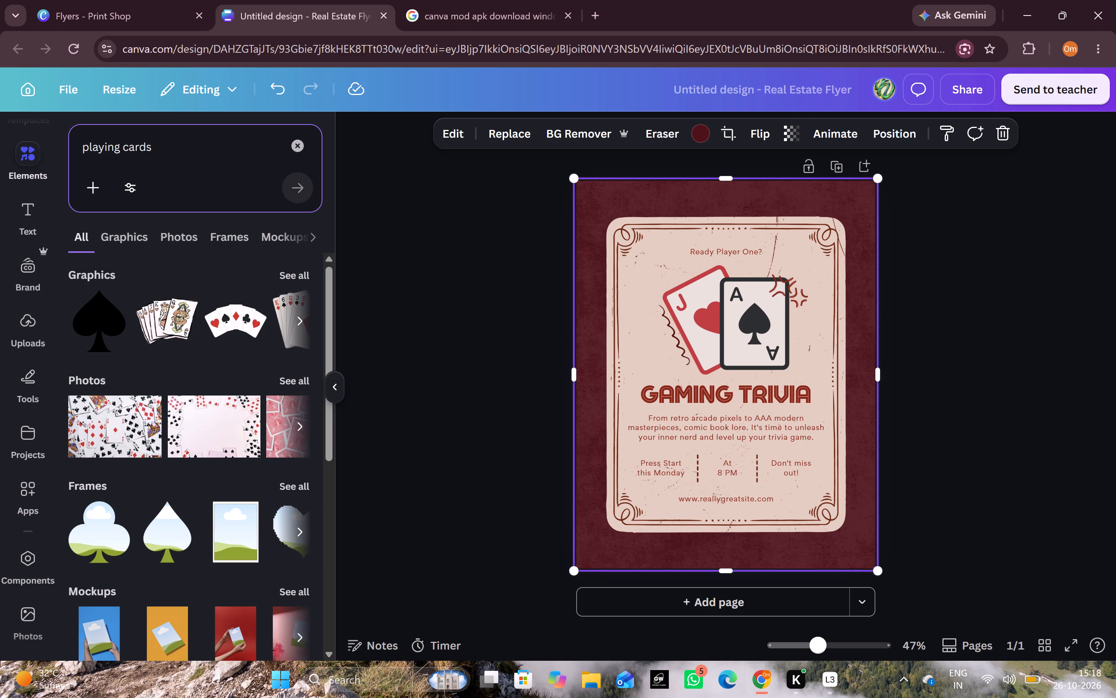
# Look over the playing-cards elements in all categories and show the full set of graphics.
pyautogui.scroll(-3, 204, 332)
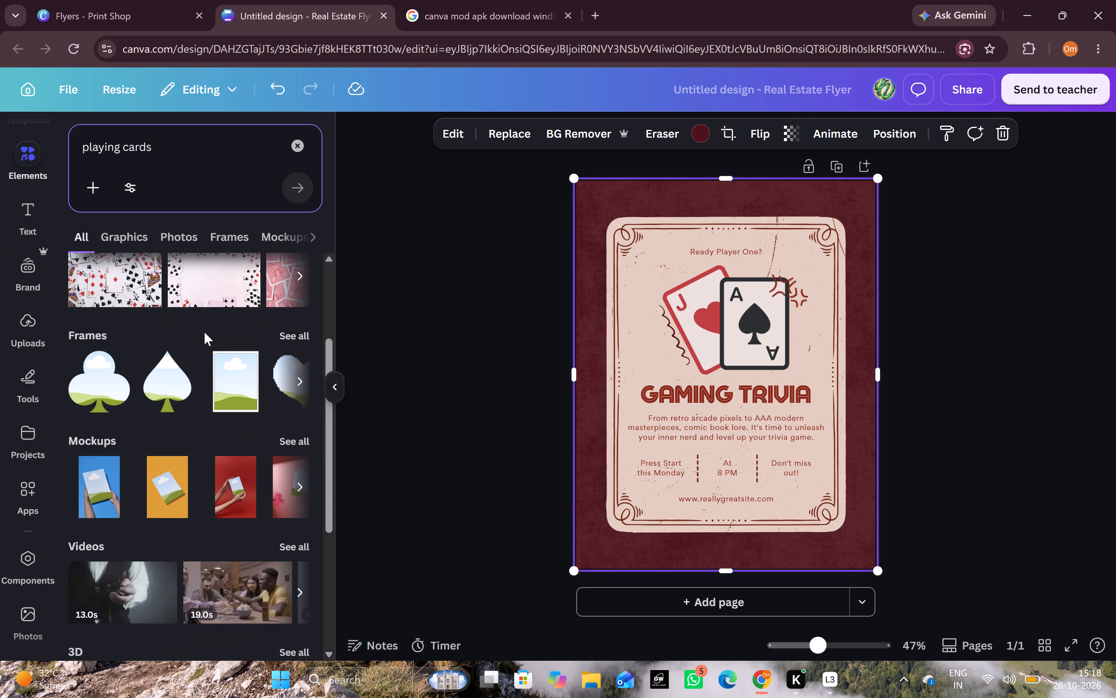
pyautogui.scroll(-3, 204, 332)
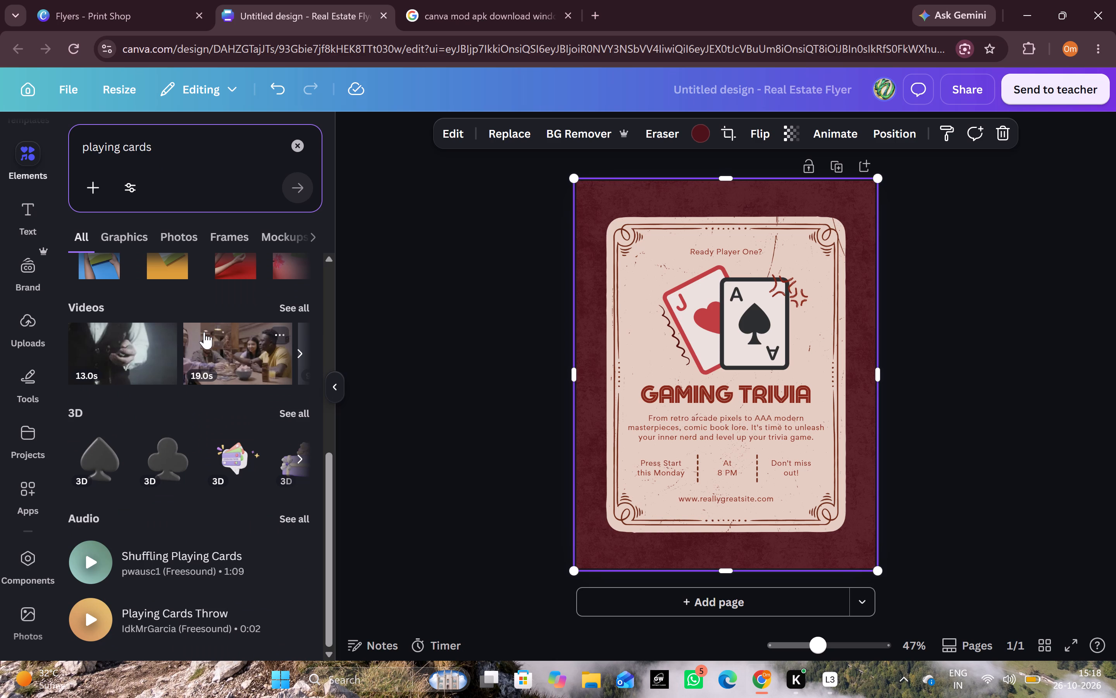
pyautogui.scroll(4, 204, 332)
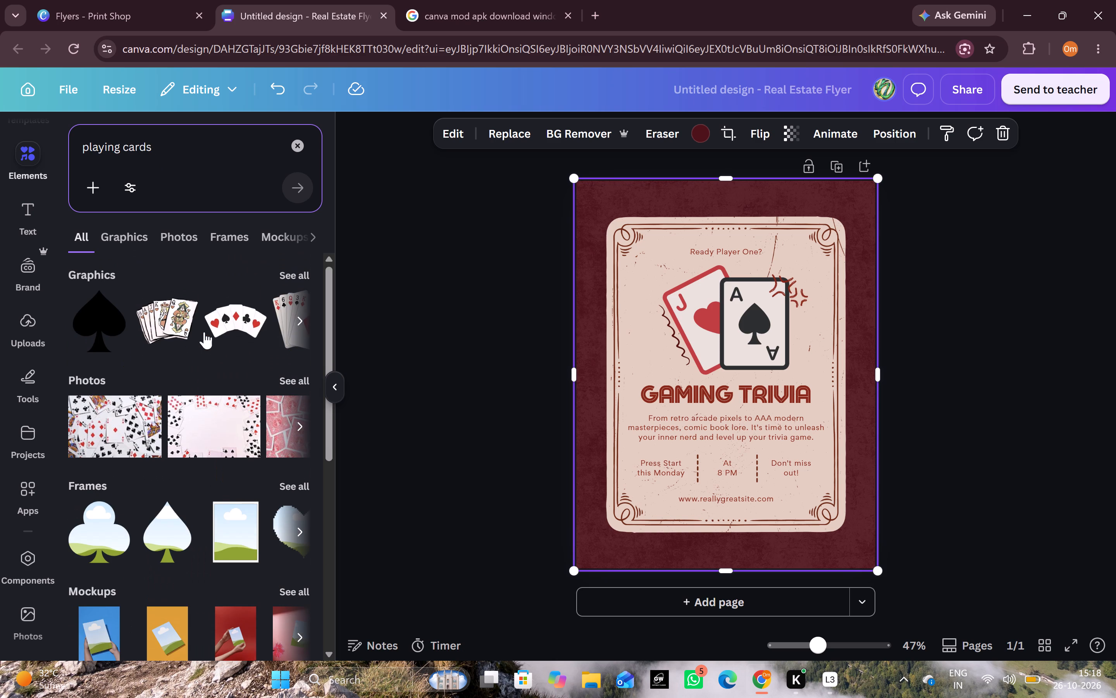
pyautogui.scroll(2, 204, 332)
pyautogui.click(301, 321)
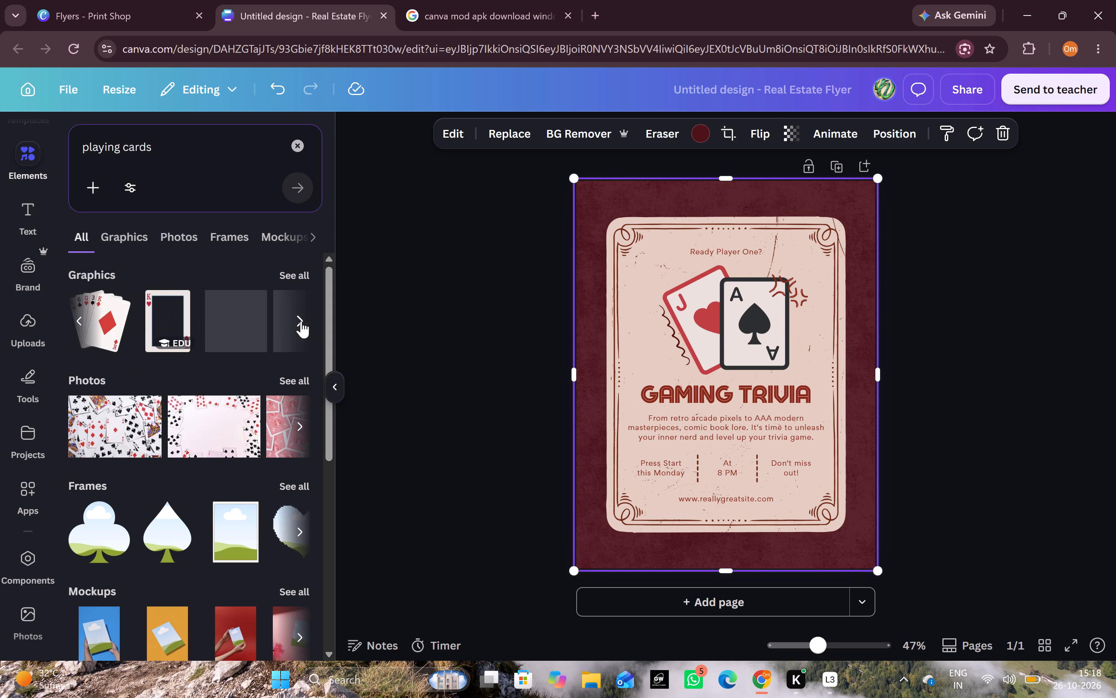
pyautogui.click(301, 321)
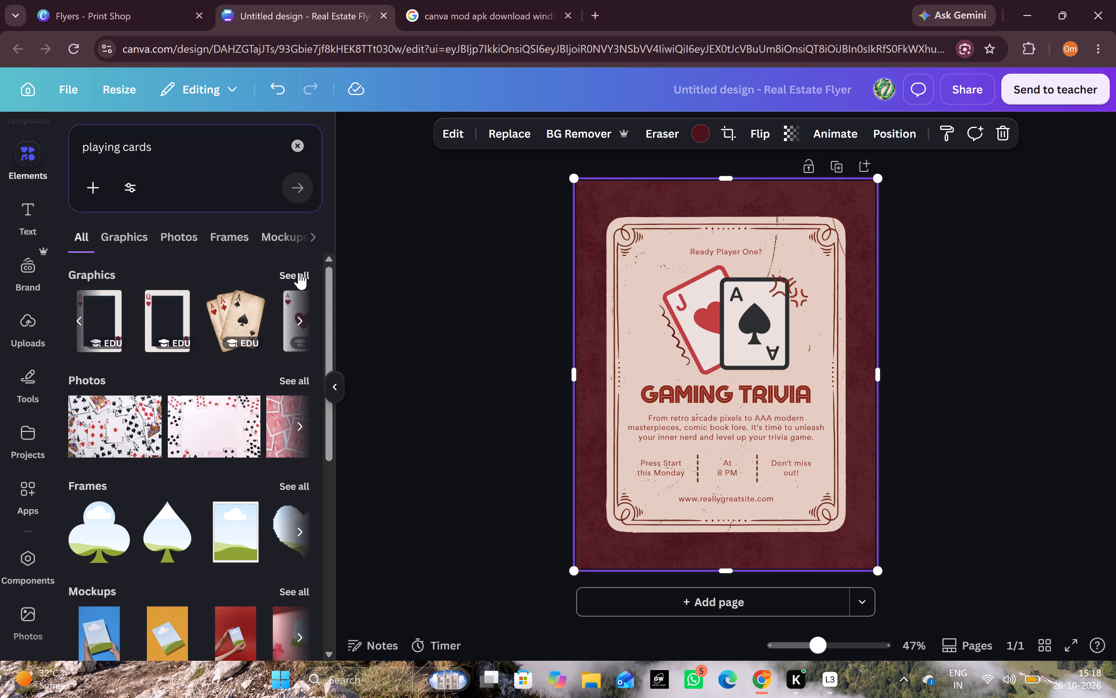
pyautogui.click(299, 270)
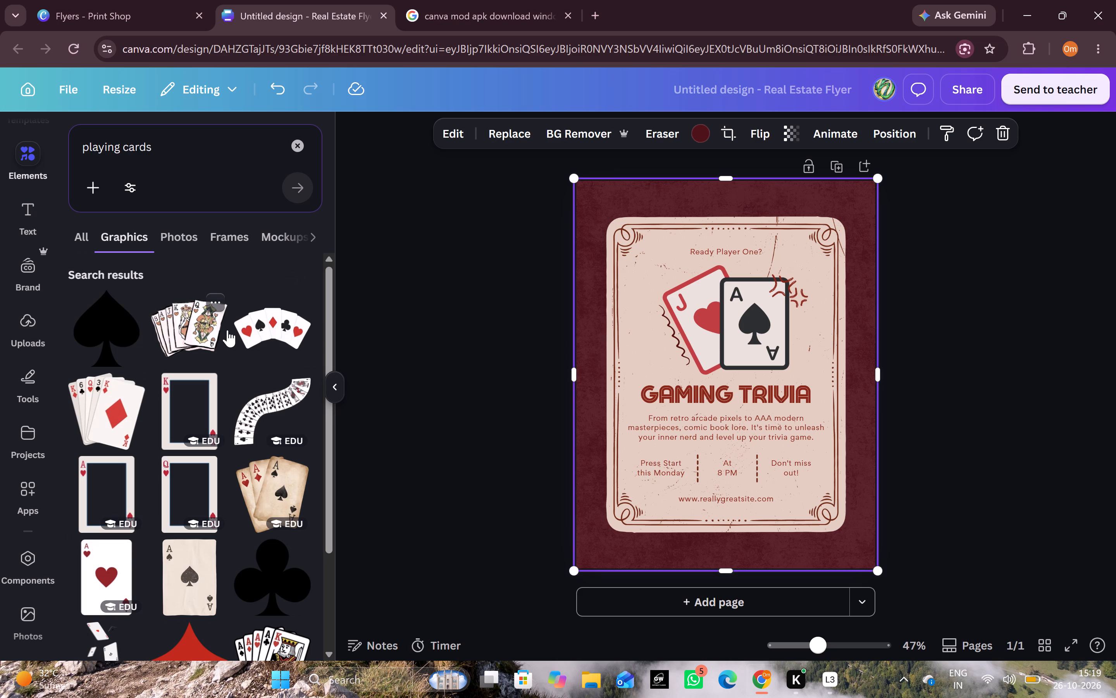
# Add the graphic of three vintage aces to the flyer and shrink it to about the size of the template's card illustration.
pyautogui.scroll(-2, 273, 376)
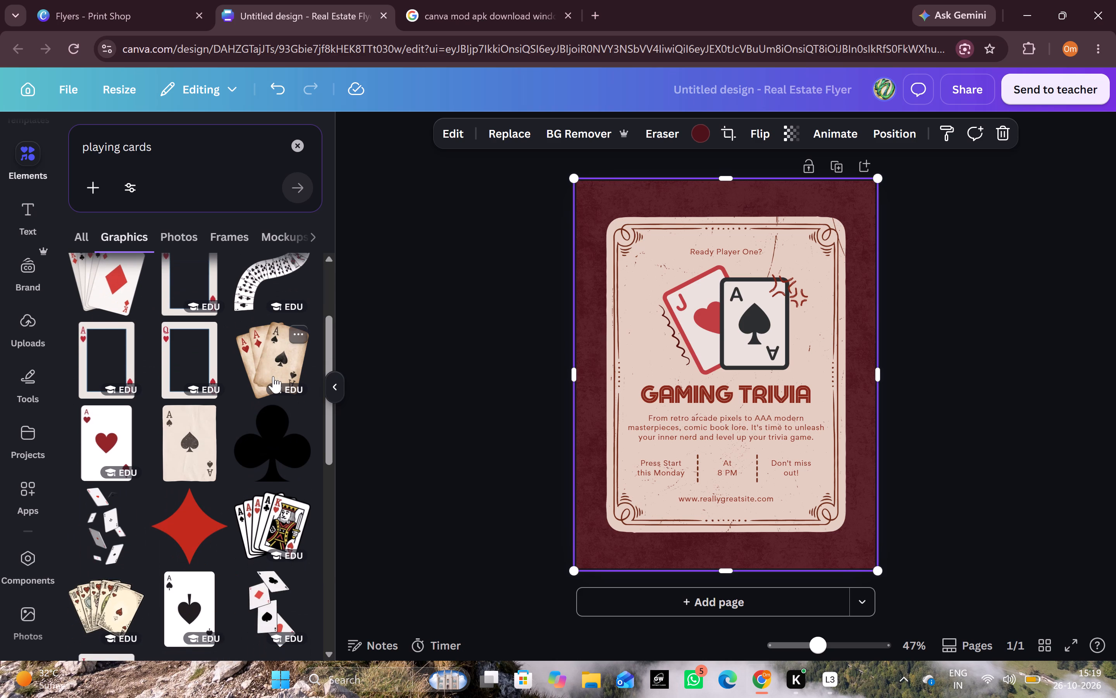
pyautogui.scroll(-3, 273, 376)
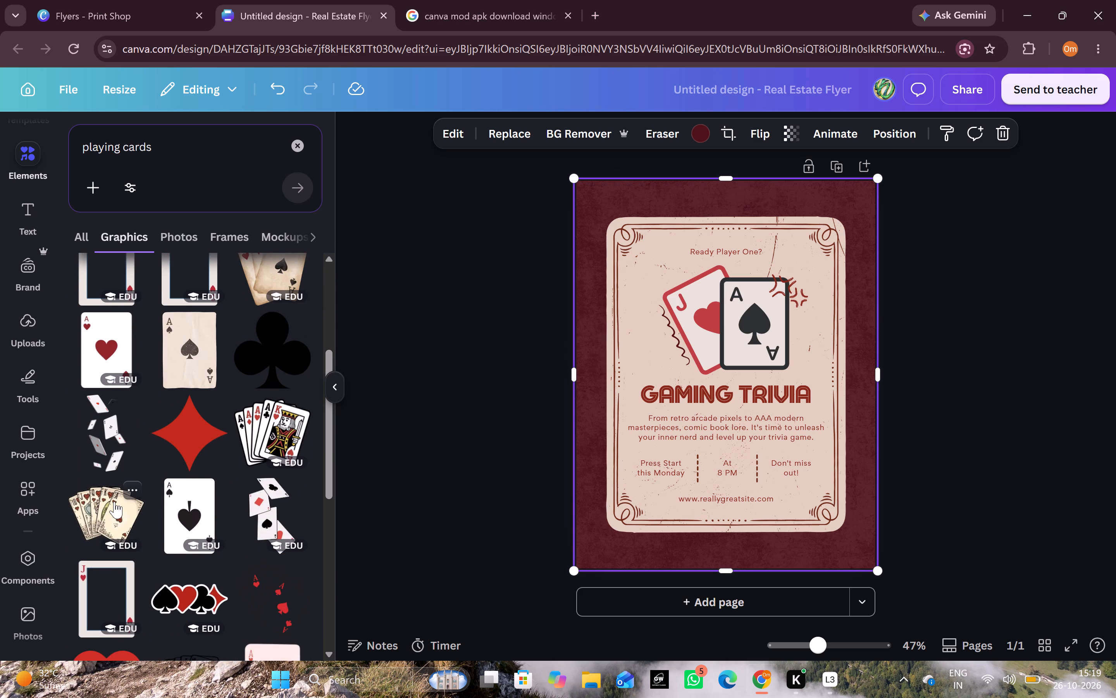
pyautogui.scroll(-3, 114, 501)
pyautogui.hscroll(2, 114, 501)
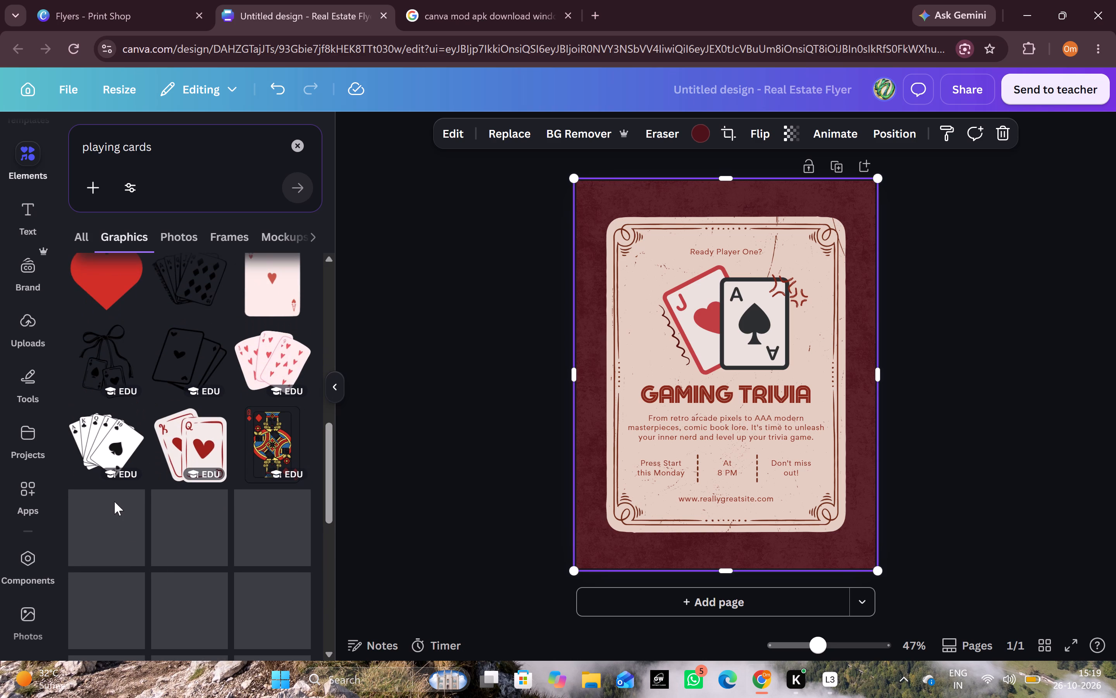
pyautogui.hscroll(2, 114, 501)
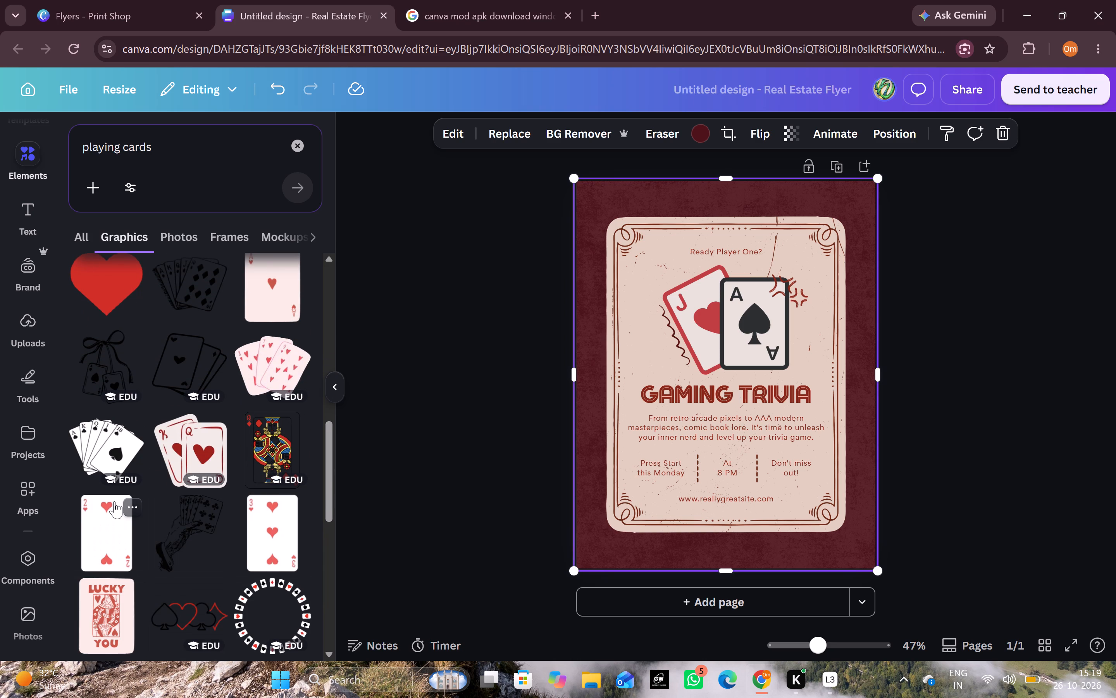
pyautogui.hscroll(1, 114, 501)
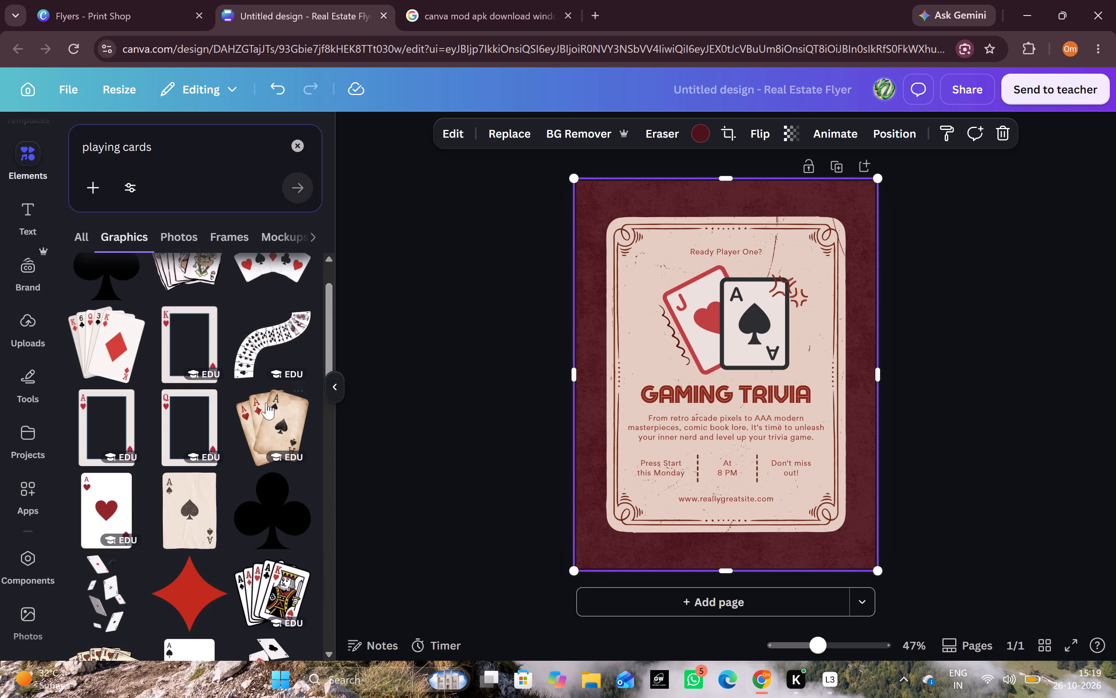
pyautogui.click(277, 409)
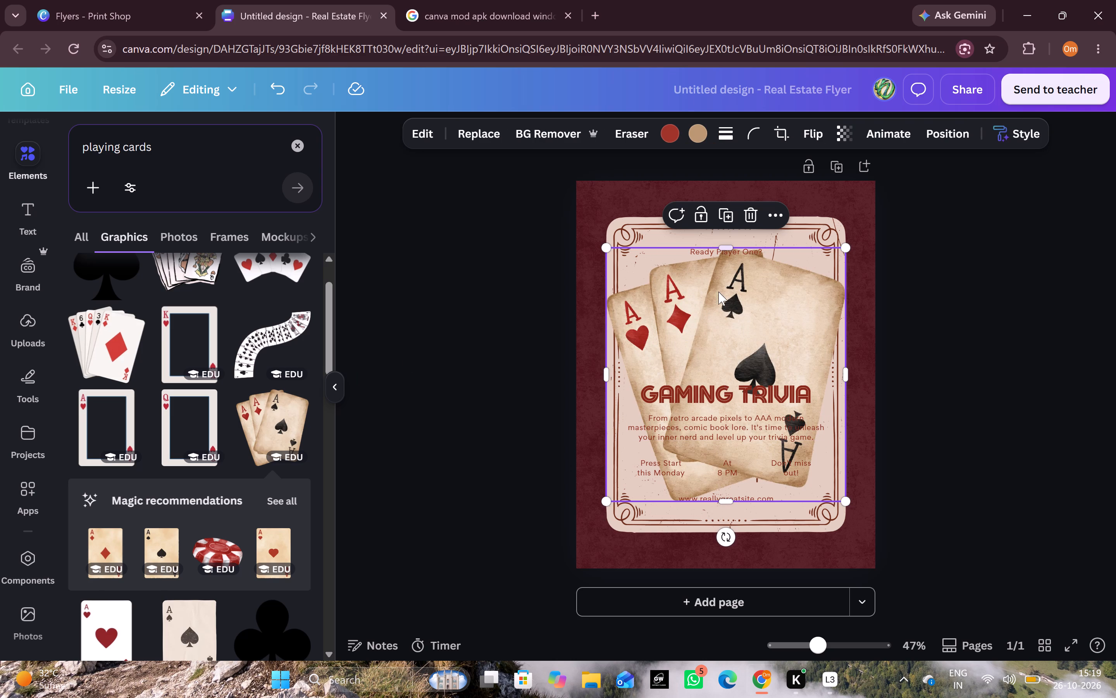
pyautogui.moveTo(846, 507); pyautogui.dragTo(821, 480)
pyautogui.moveTo(821, 480); pyautogui.dragTo(728, 361)
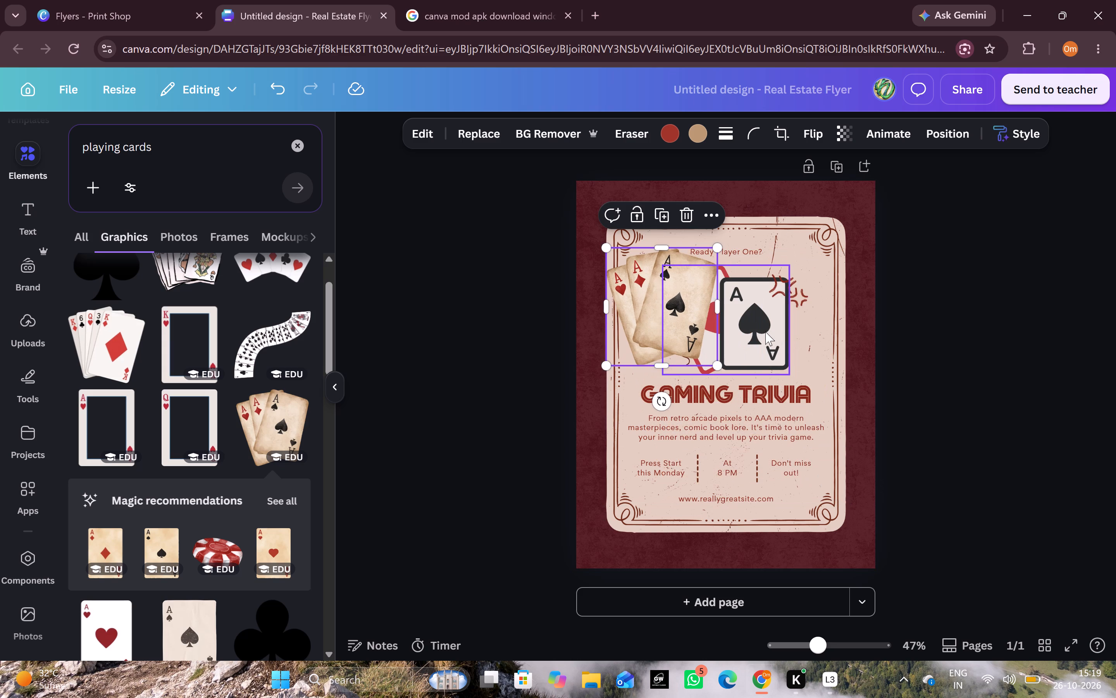
# Delete the template's original card illustration behind the vintage aces graphic.
pyautogui.click(765, 332)
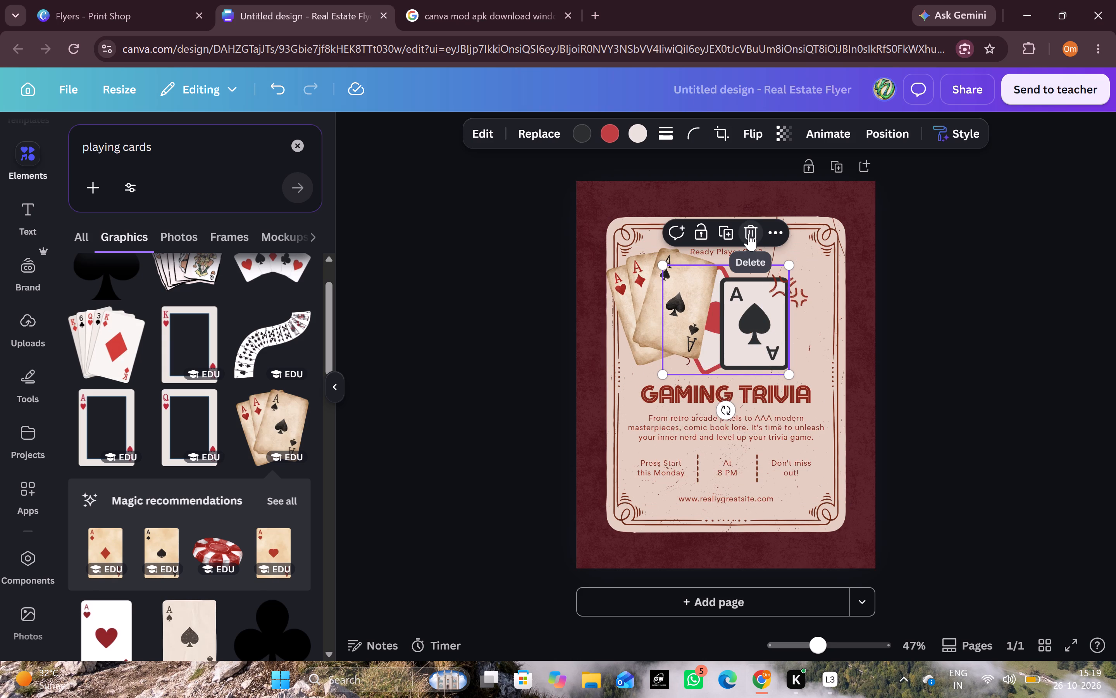
pyautogui.click(749, 234)
# Shrink the vintage aces graphic slightly and centre it between the "Ready Player One?" line and the GAMING TRIVIA heading.
pyautogui.moveTo(681, 300); pyautogui.dragTo(707, 311)
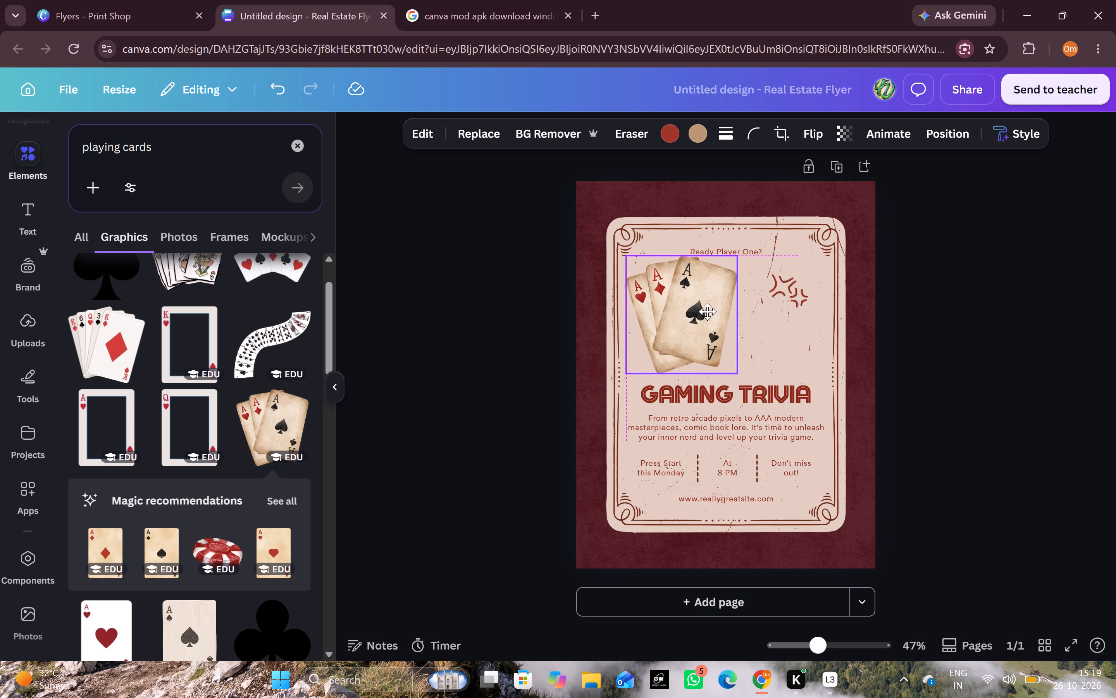
pyautogui.moveTo(707, 311); pyautogui.dragTo(735, 312)
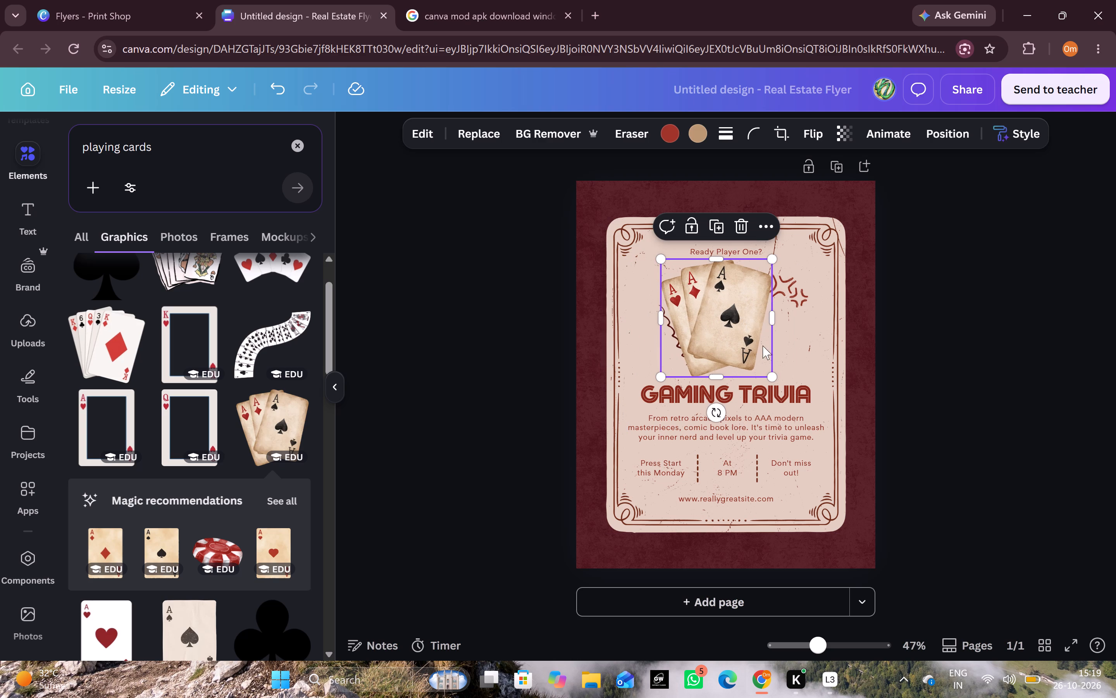
pyautogui.moveTo(773, 377); pyautogui.dragTo(759, 358)
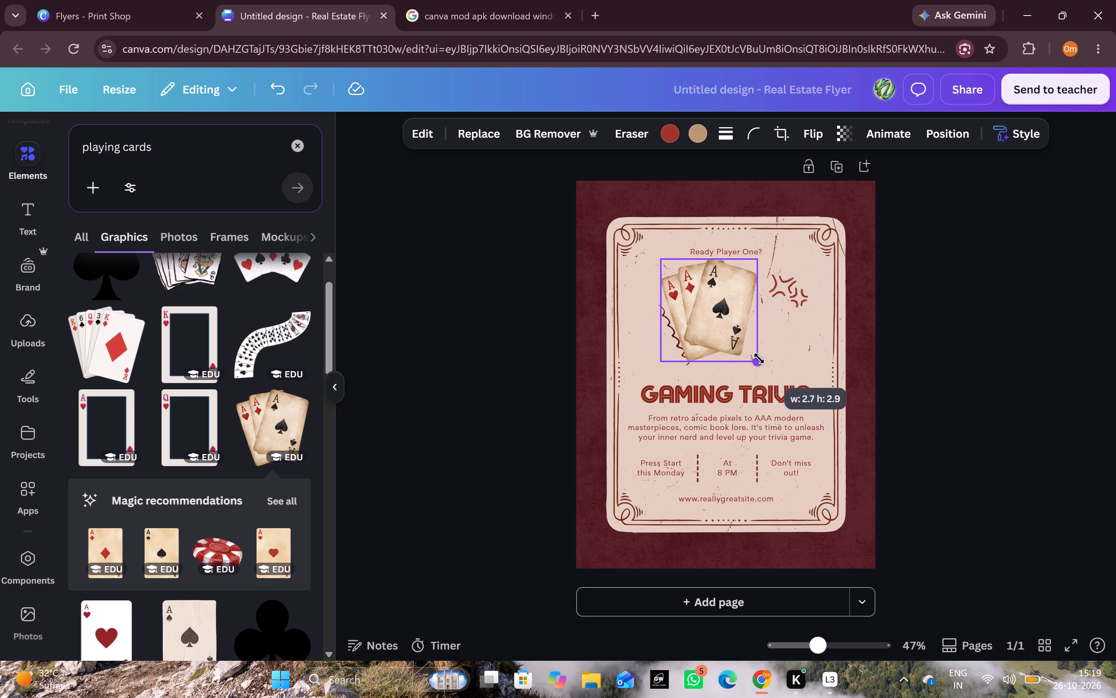
pyautogui.moveTo(759, 358); pyautogui.dragTo(750, 350)
pyautogui.moveTo(717, 322); pyautogui.dragTo(737, 336)
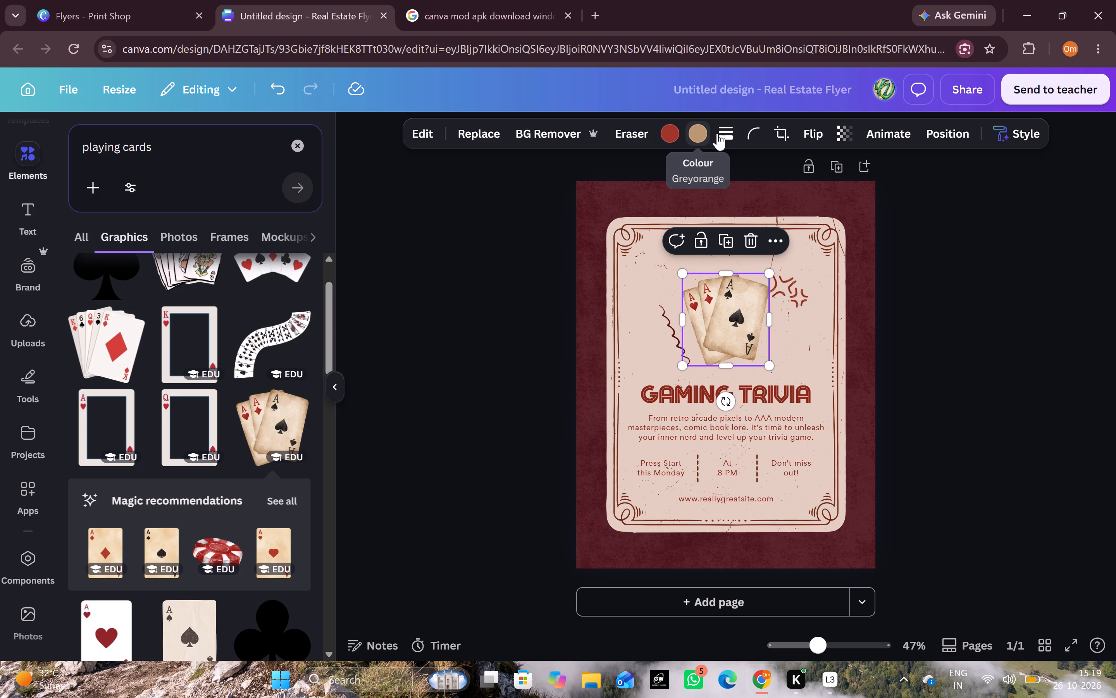
# Delete the red burst marks and the wavy line on either side of the aces graphic.
pyautogui.click(795, 291)
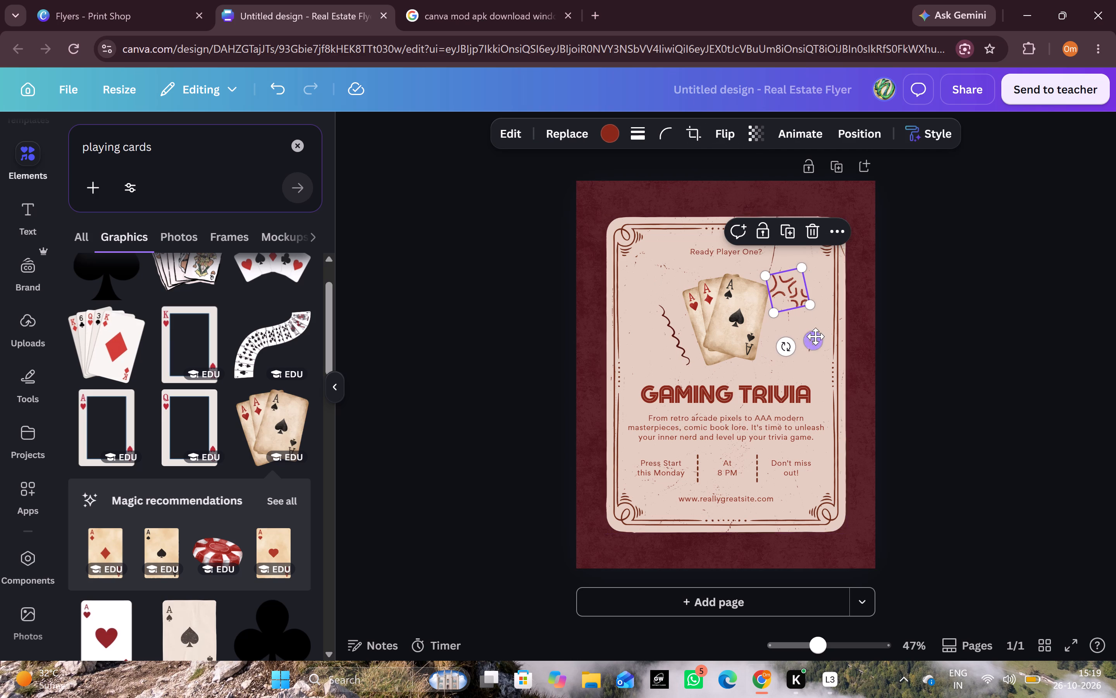
pyautogui.click(813, 230)
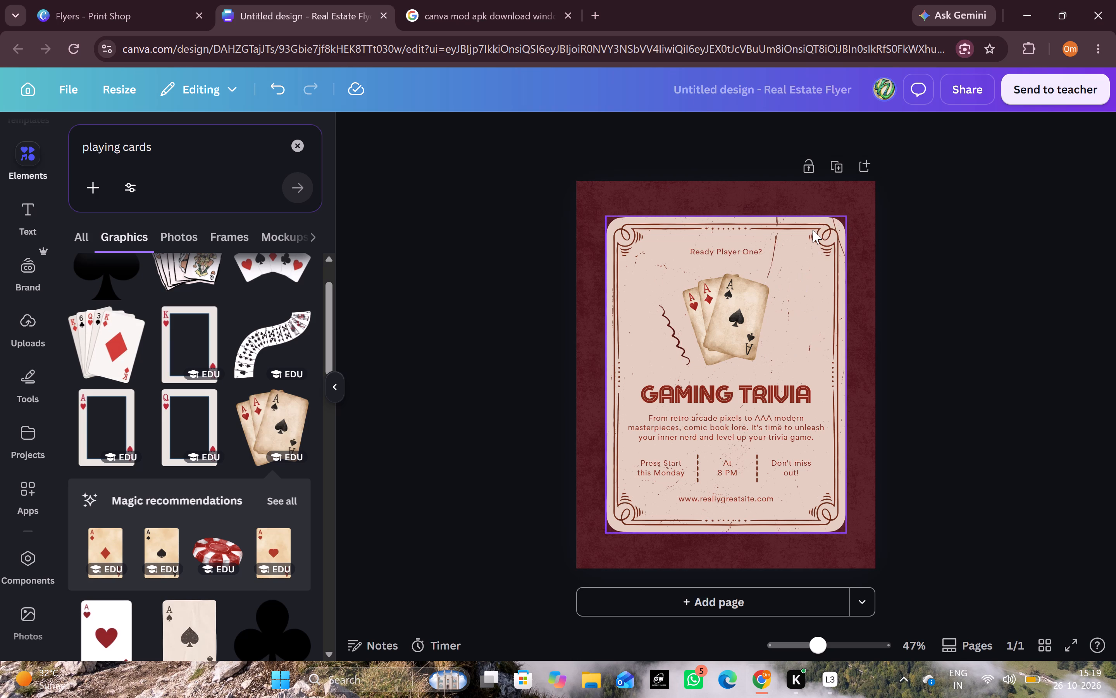
pyautogui.click(669, 332)
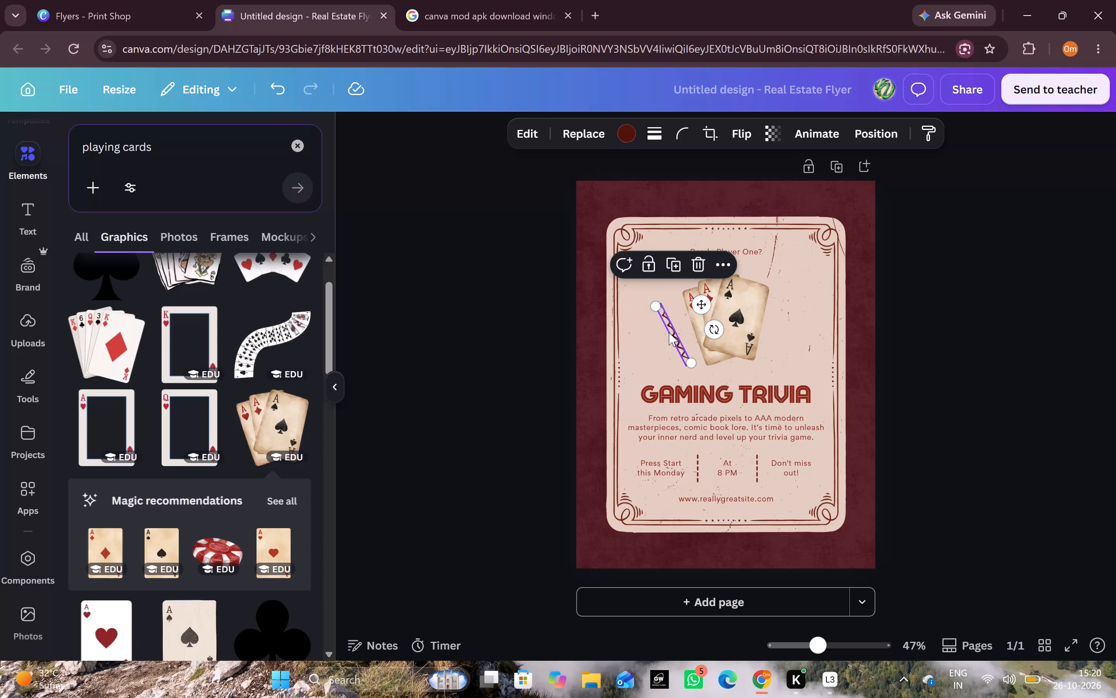
pyautogui.click(697, 267)
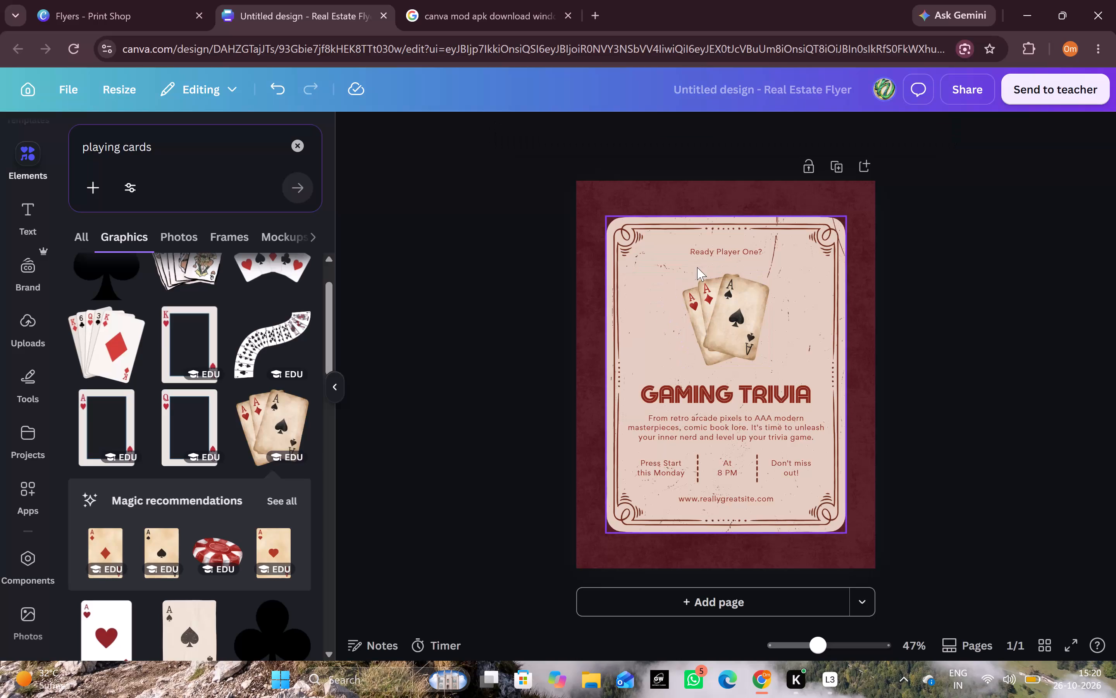
pyautogui.click(810, 349)
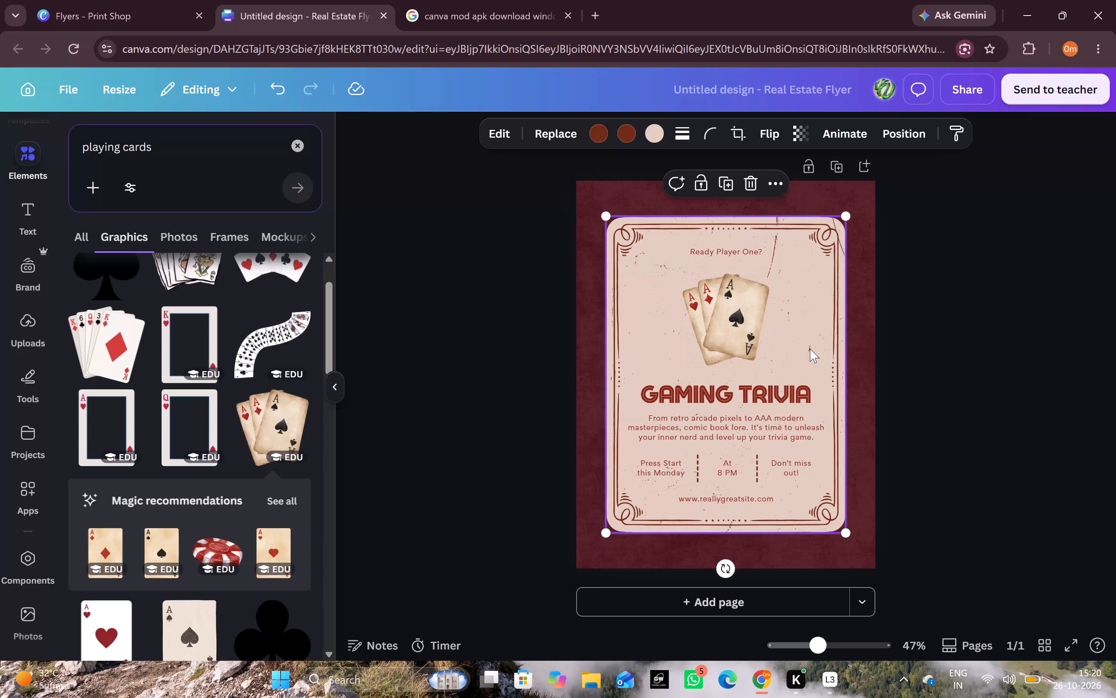
pyautogui.click(810, 349)
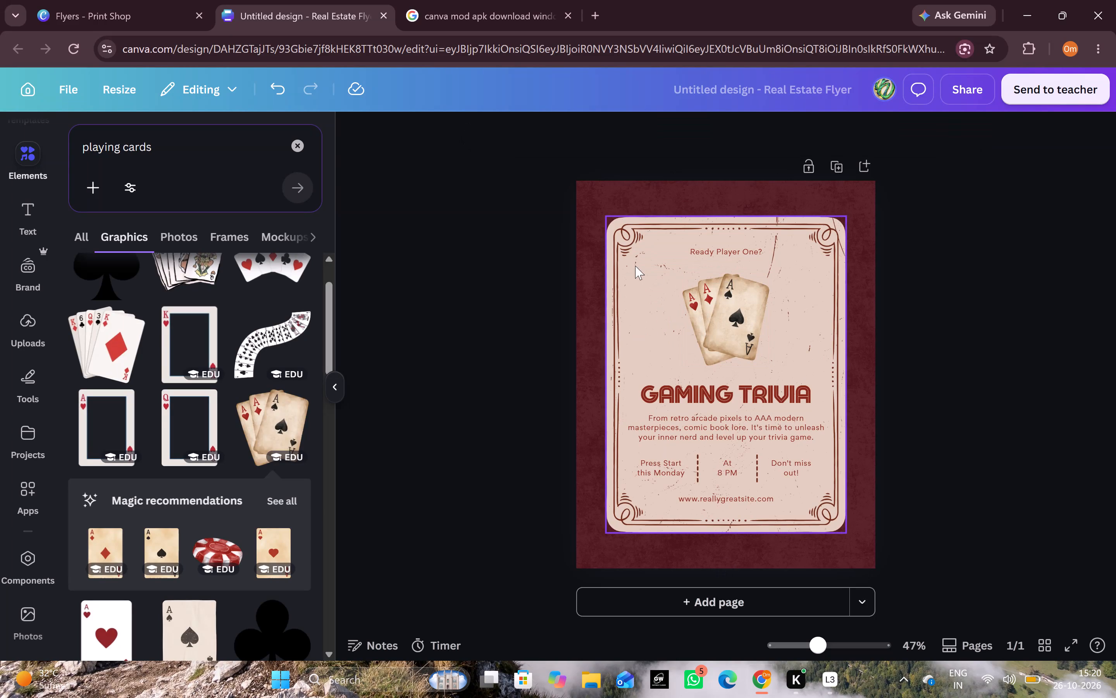
# Replace the GAMING TRIVIA heading text with "Teen Patti".
pyautogui.click(744, 261)
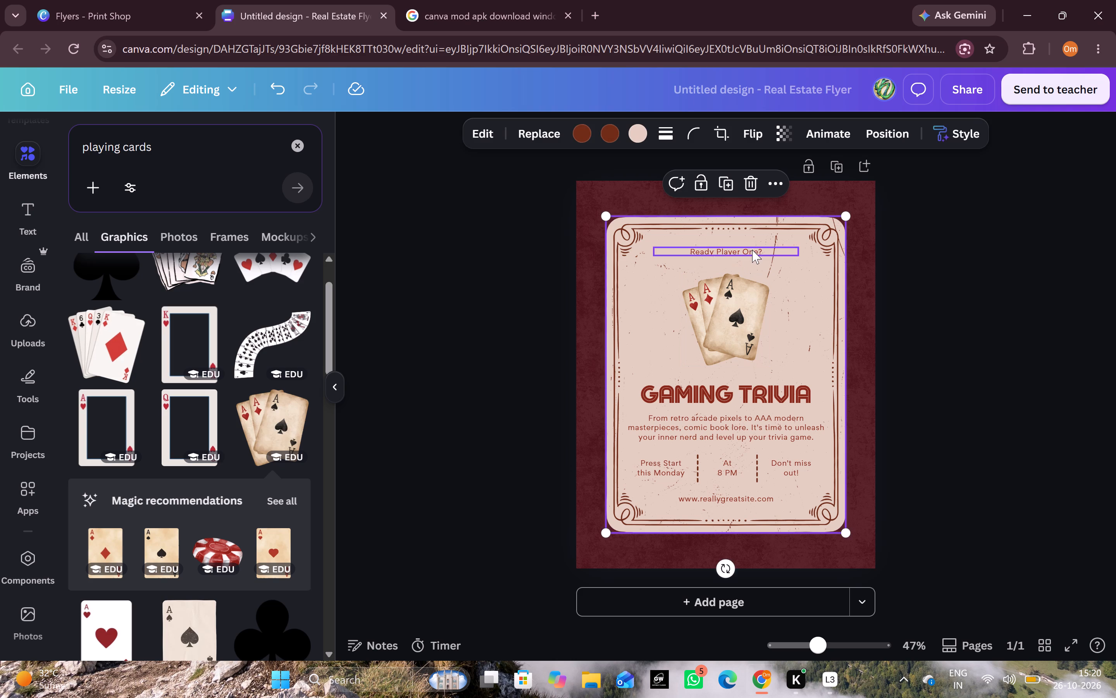
pyautogui.click(758, 391)
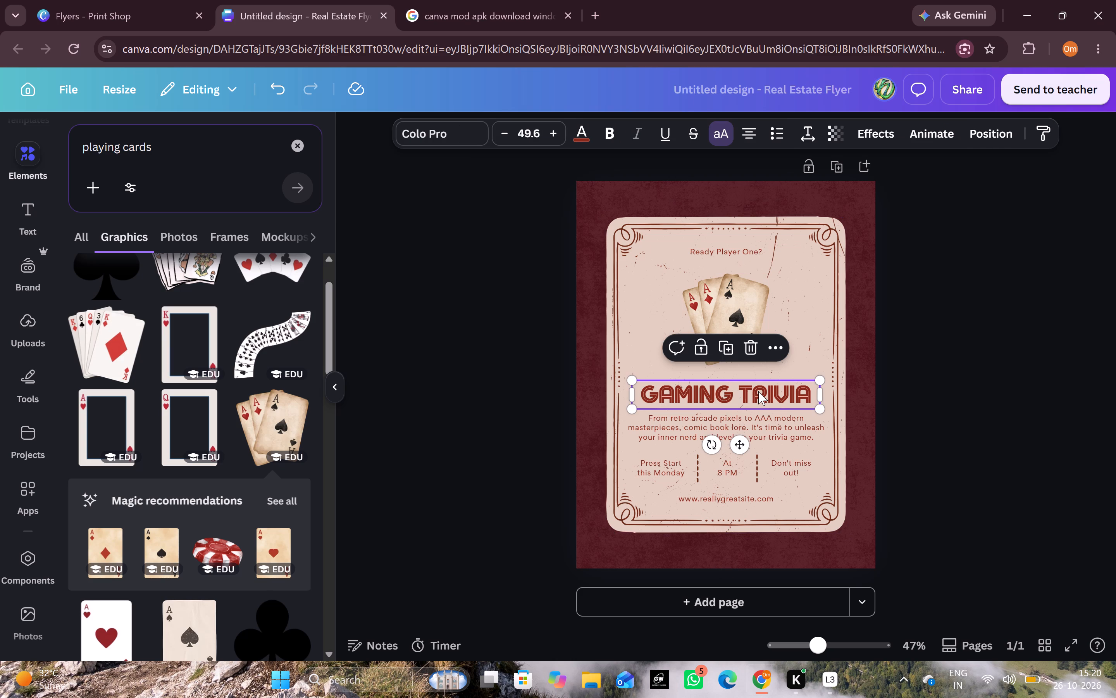
pyautogui.hotkey('shift', 't')
pyautogui.click(767, 346)
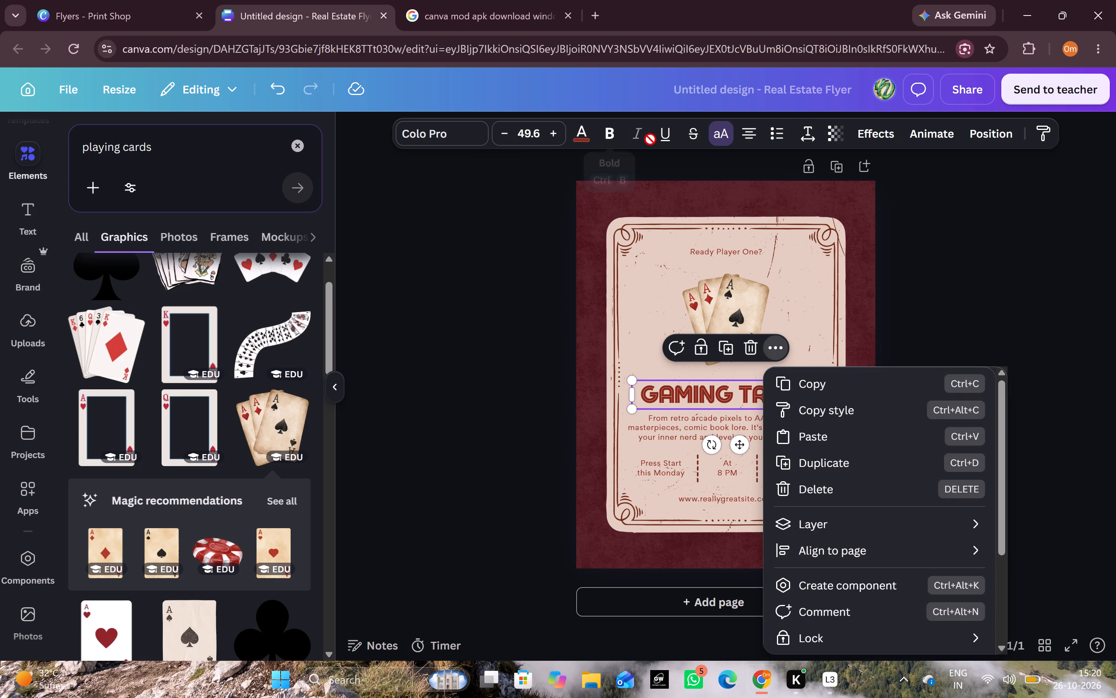
pyautogui.doubleClick(668, 397)
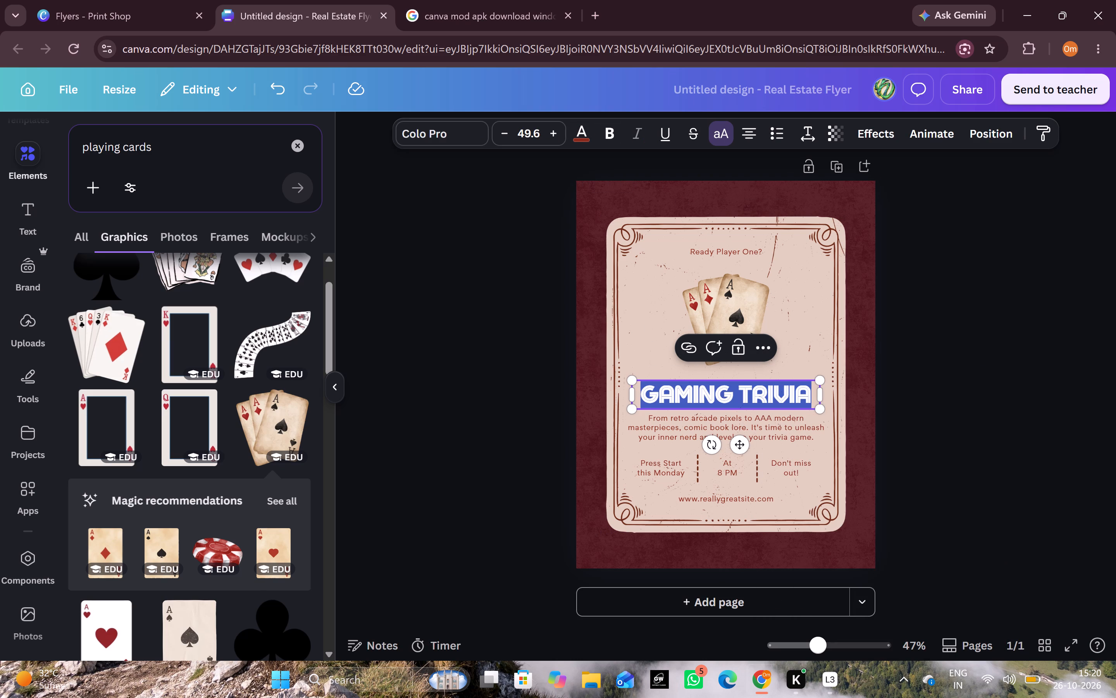
pyautogui.write('Tee')
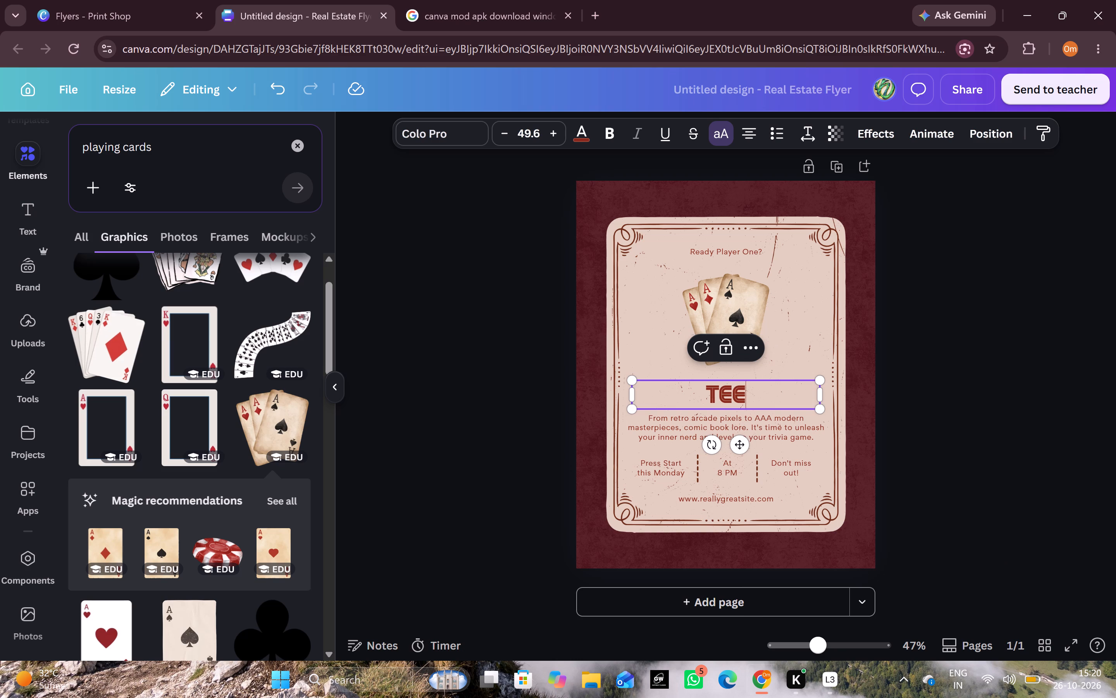
pyautogui.write('n Patt')
pyautogui.press('i')
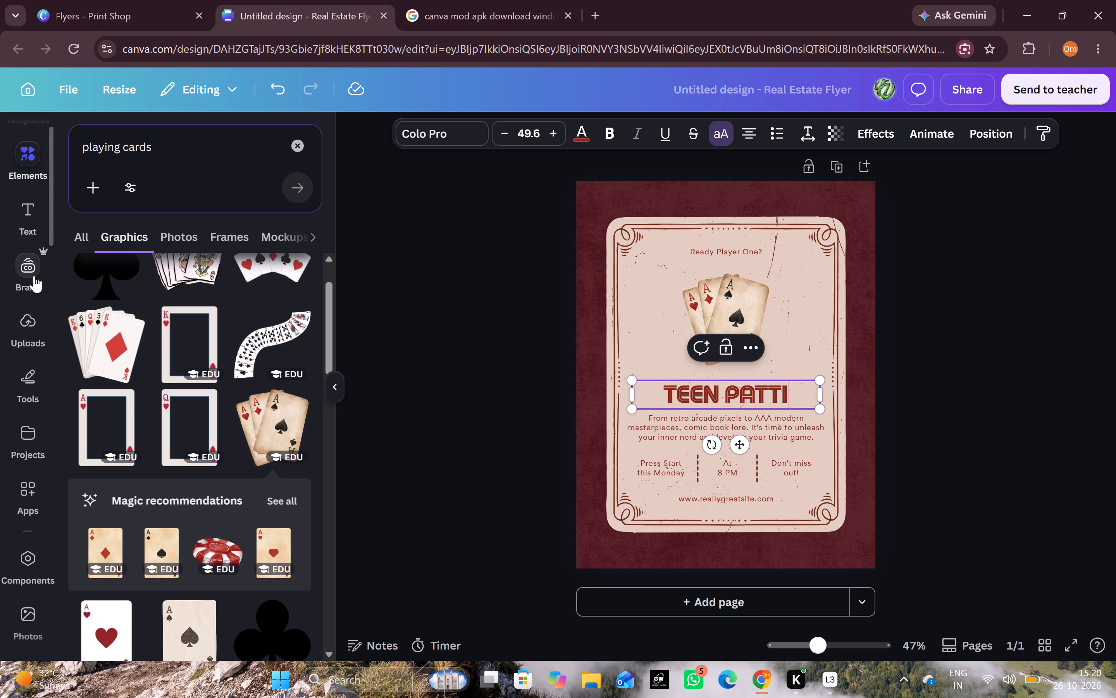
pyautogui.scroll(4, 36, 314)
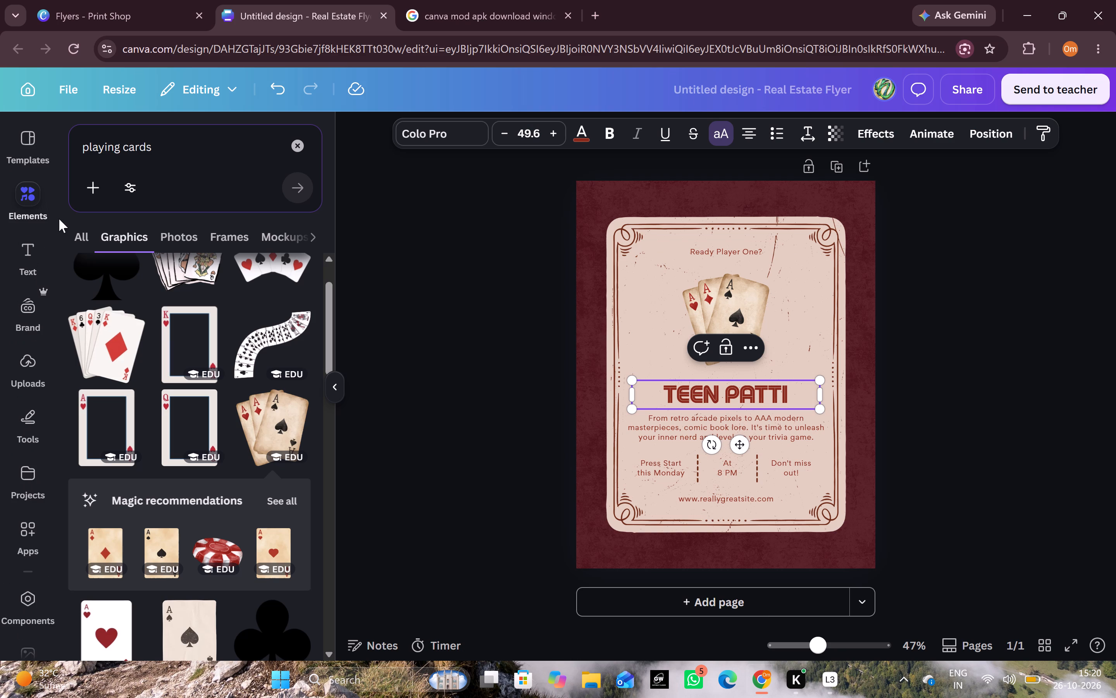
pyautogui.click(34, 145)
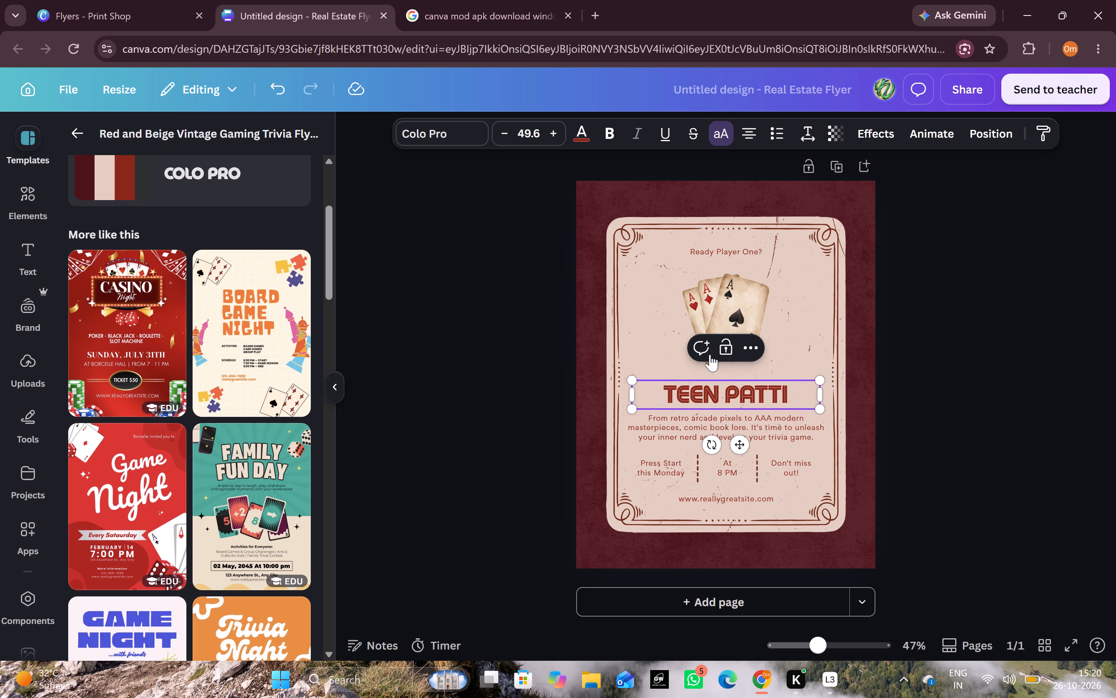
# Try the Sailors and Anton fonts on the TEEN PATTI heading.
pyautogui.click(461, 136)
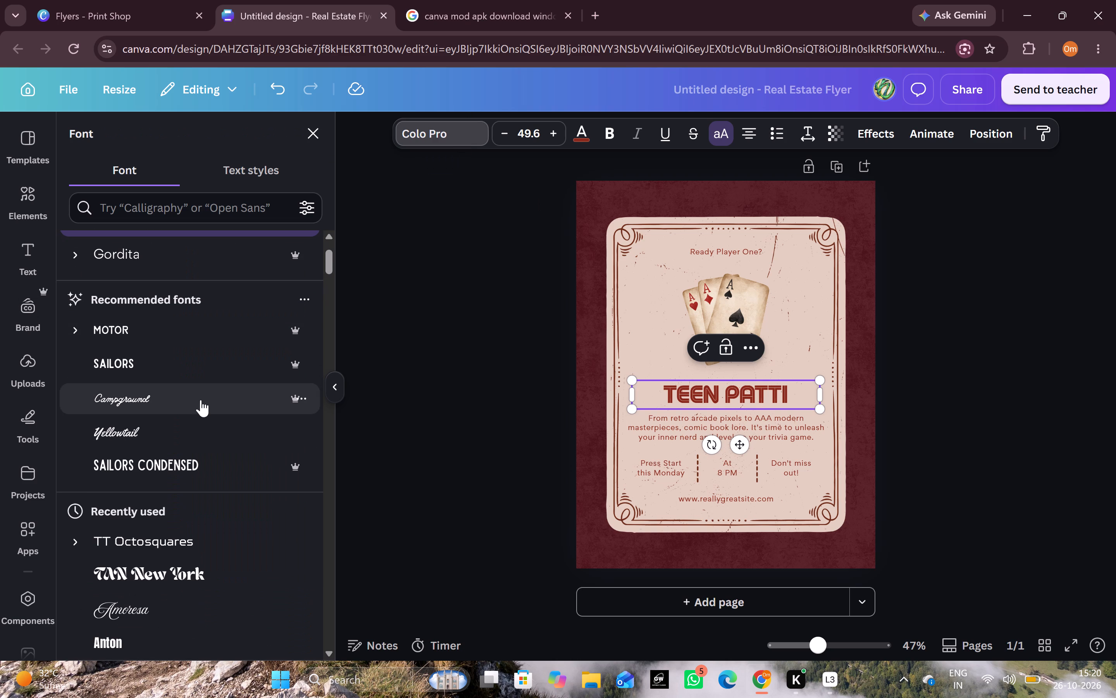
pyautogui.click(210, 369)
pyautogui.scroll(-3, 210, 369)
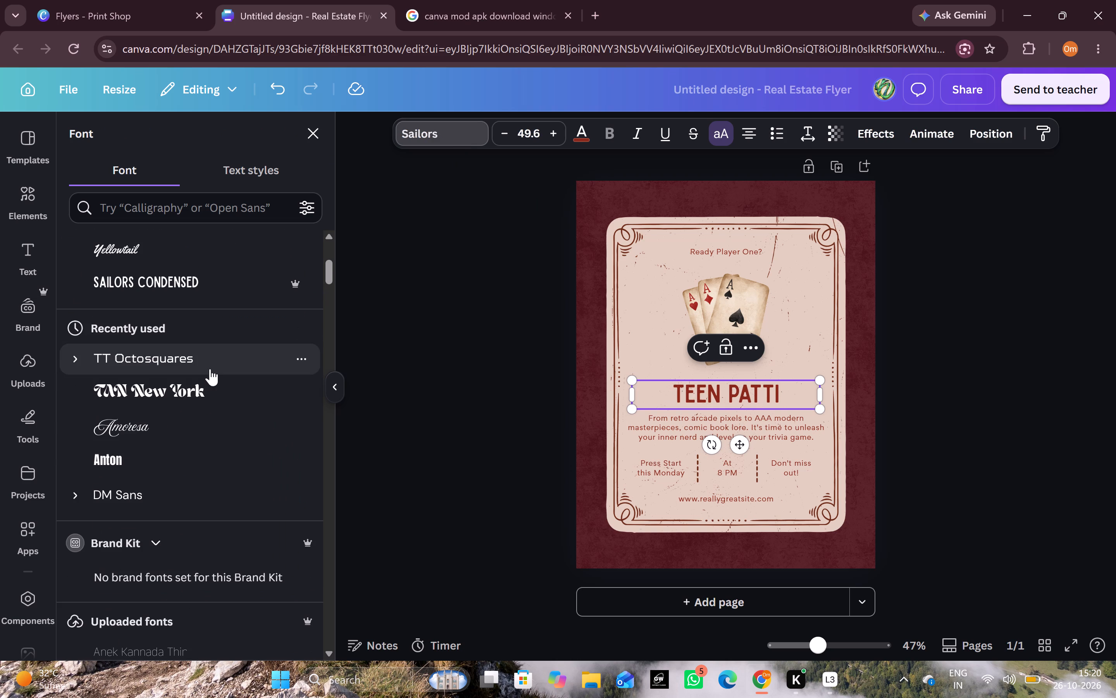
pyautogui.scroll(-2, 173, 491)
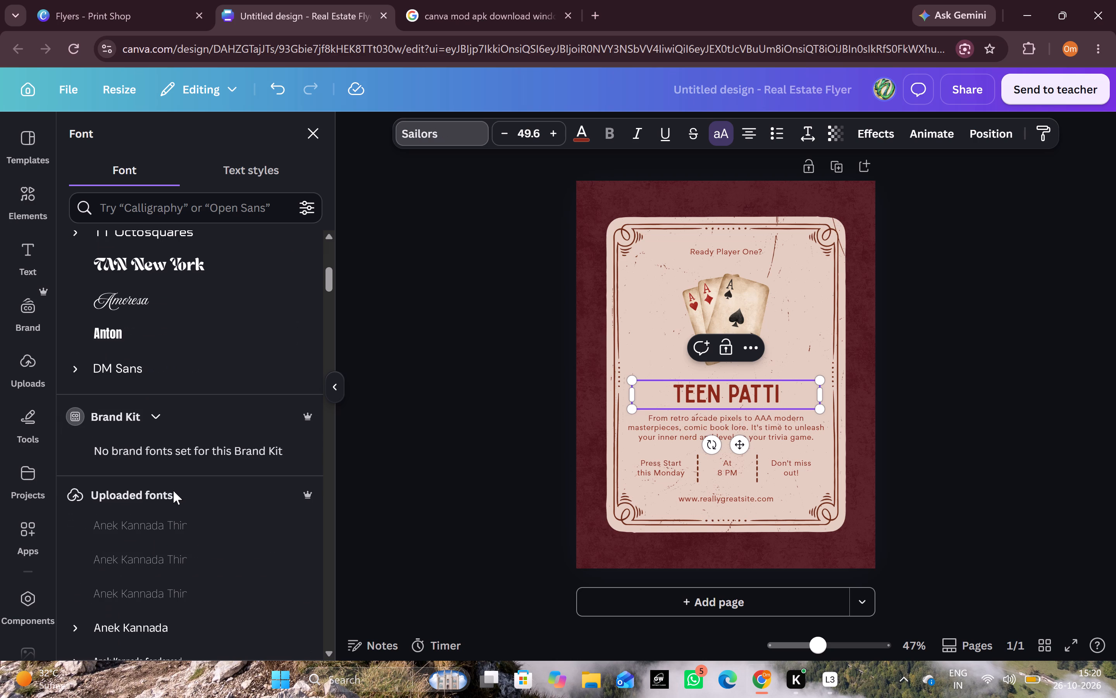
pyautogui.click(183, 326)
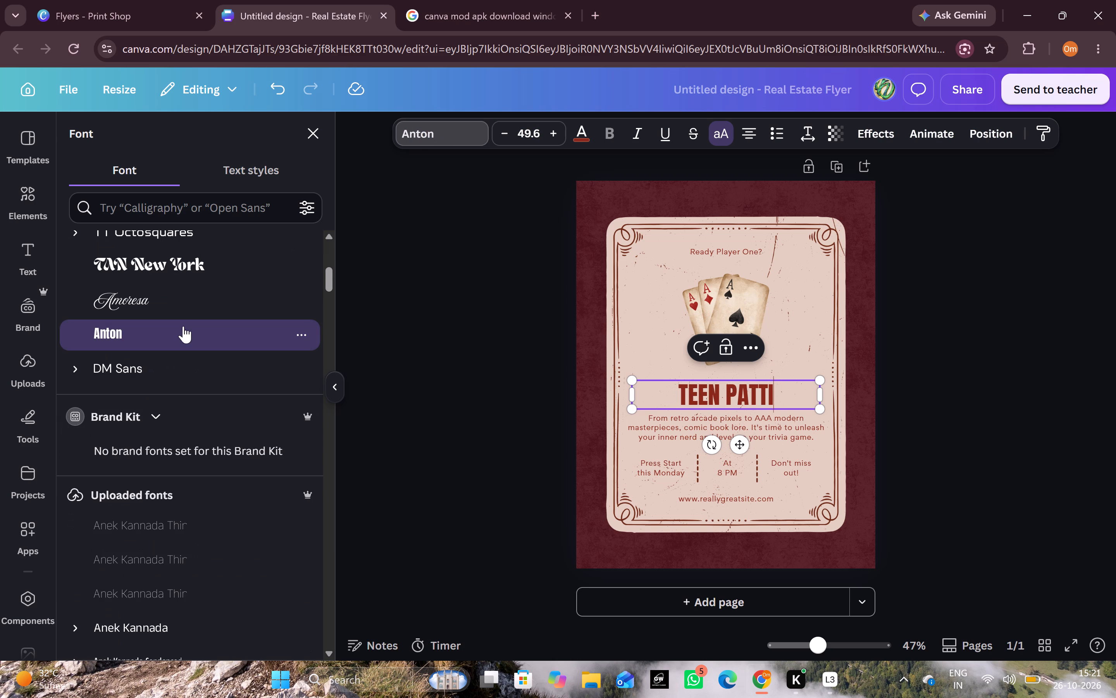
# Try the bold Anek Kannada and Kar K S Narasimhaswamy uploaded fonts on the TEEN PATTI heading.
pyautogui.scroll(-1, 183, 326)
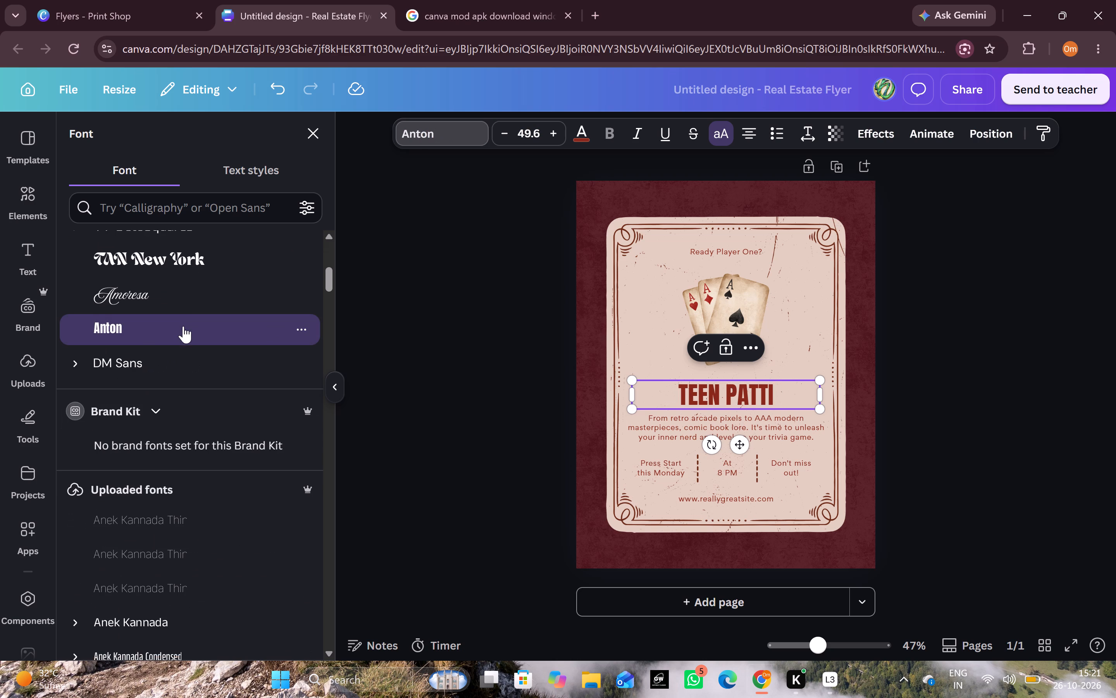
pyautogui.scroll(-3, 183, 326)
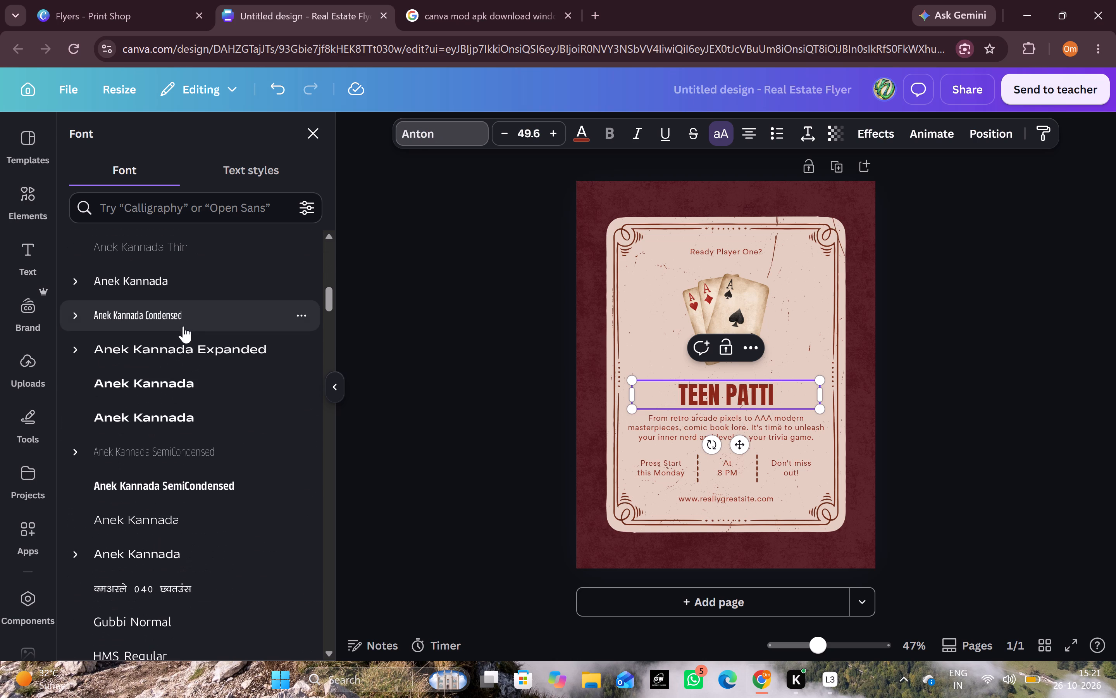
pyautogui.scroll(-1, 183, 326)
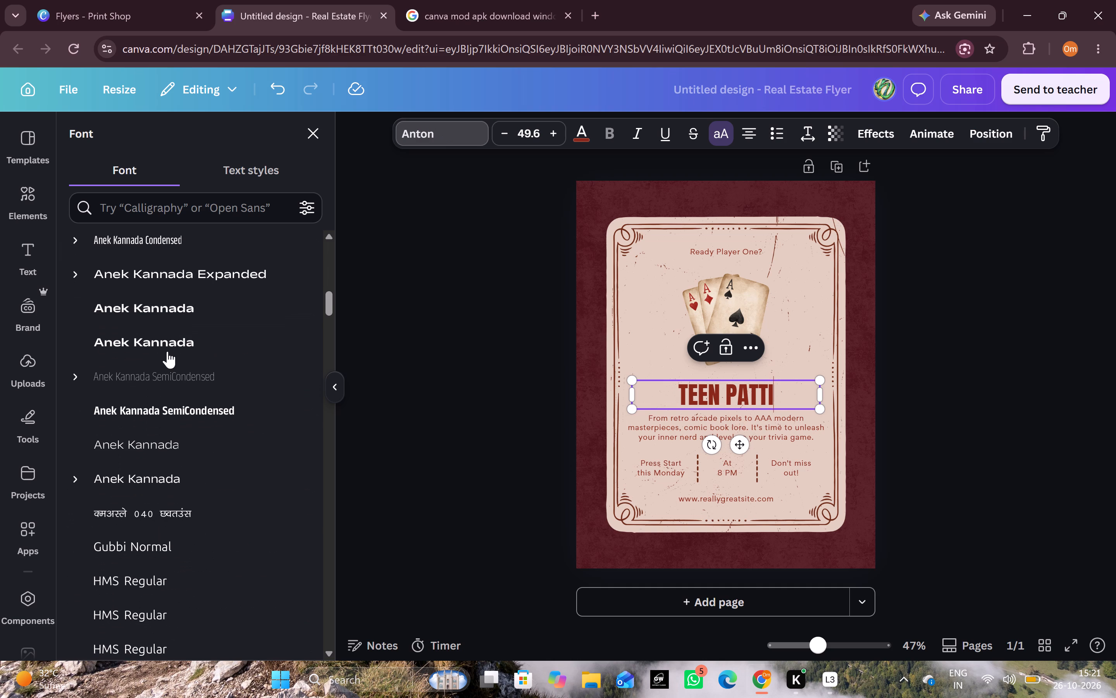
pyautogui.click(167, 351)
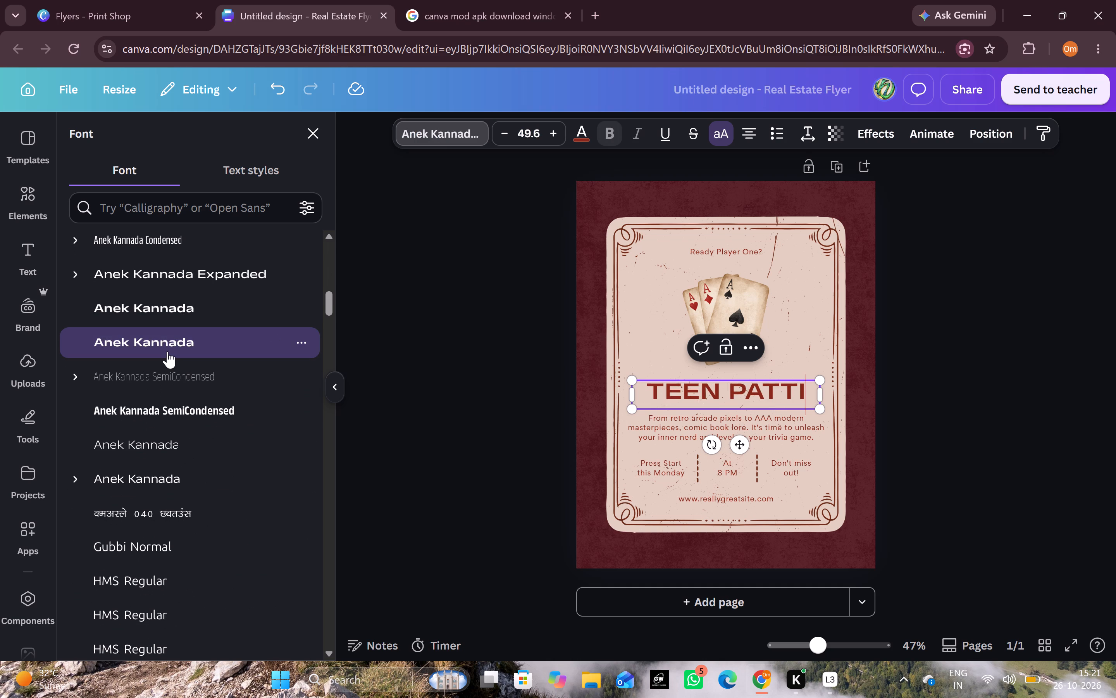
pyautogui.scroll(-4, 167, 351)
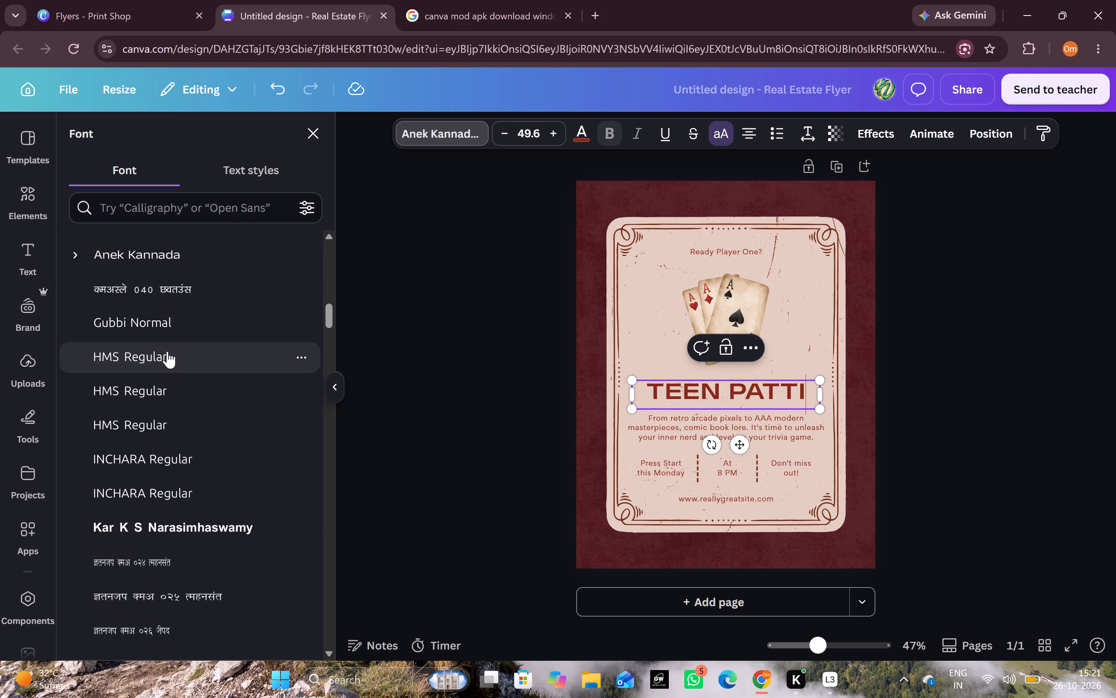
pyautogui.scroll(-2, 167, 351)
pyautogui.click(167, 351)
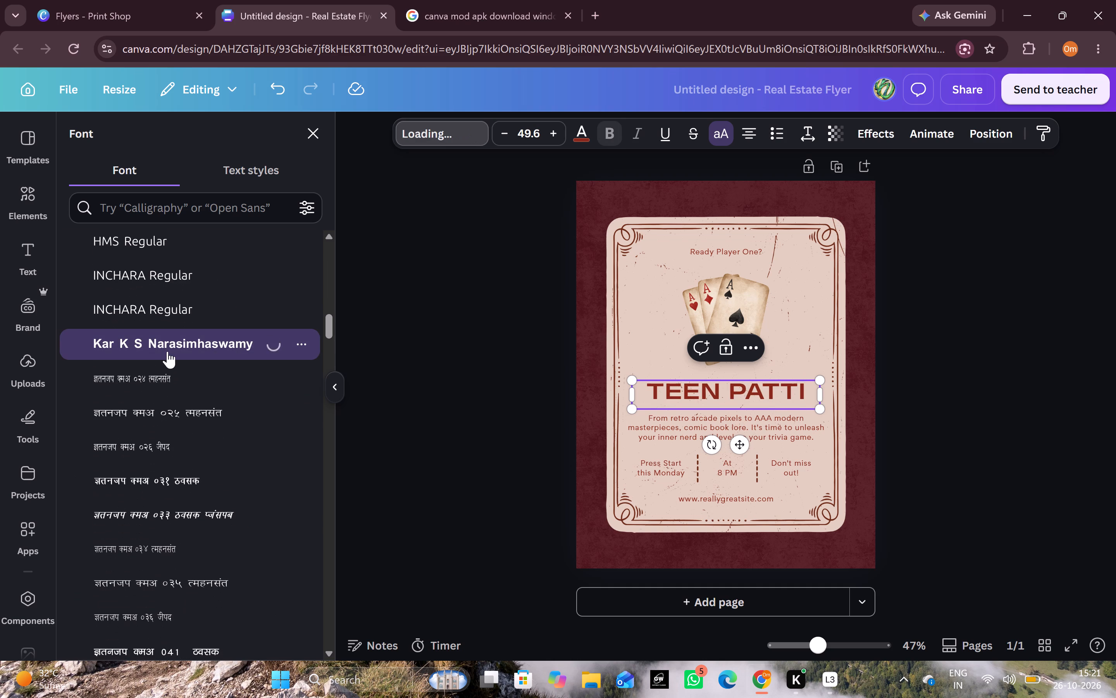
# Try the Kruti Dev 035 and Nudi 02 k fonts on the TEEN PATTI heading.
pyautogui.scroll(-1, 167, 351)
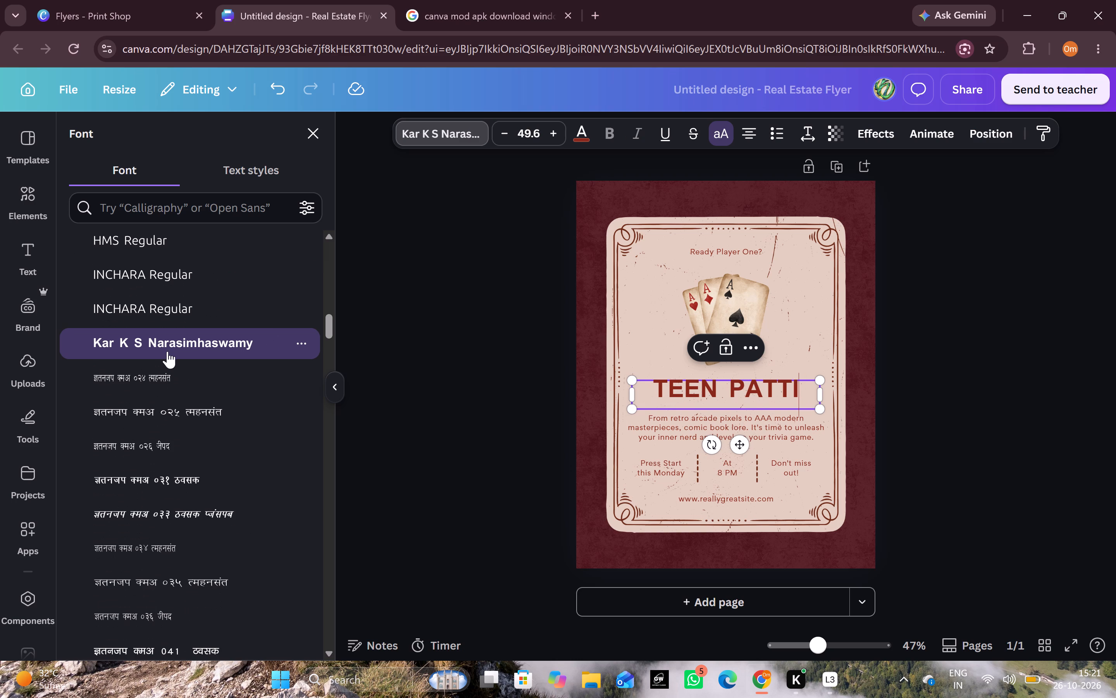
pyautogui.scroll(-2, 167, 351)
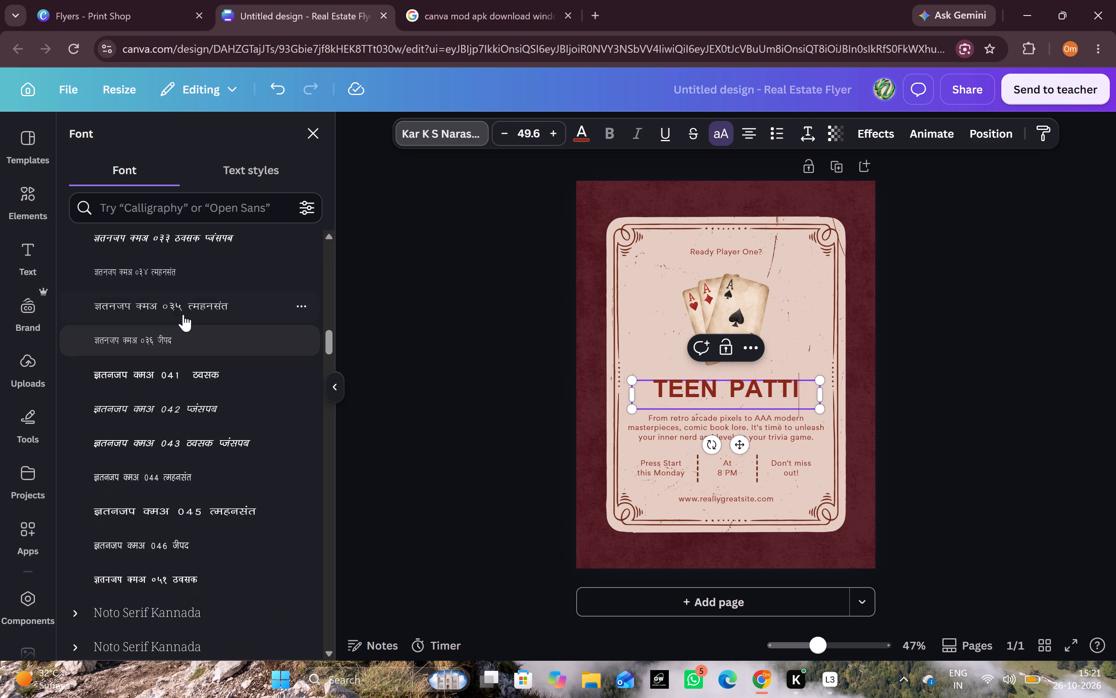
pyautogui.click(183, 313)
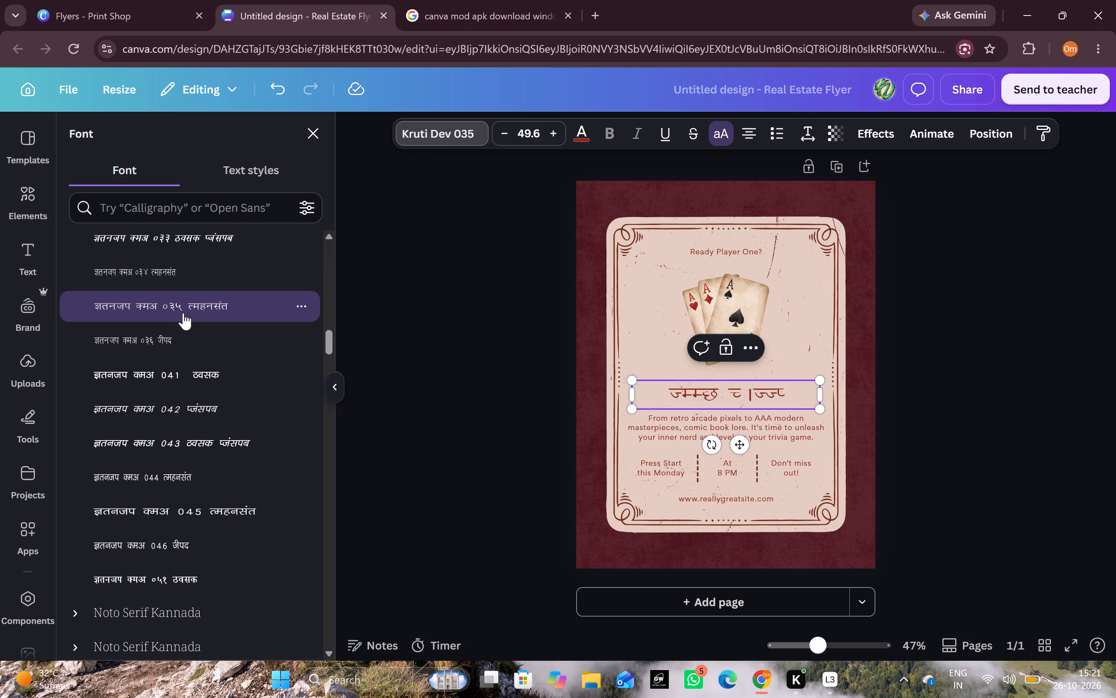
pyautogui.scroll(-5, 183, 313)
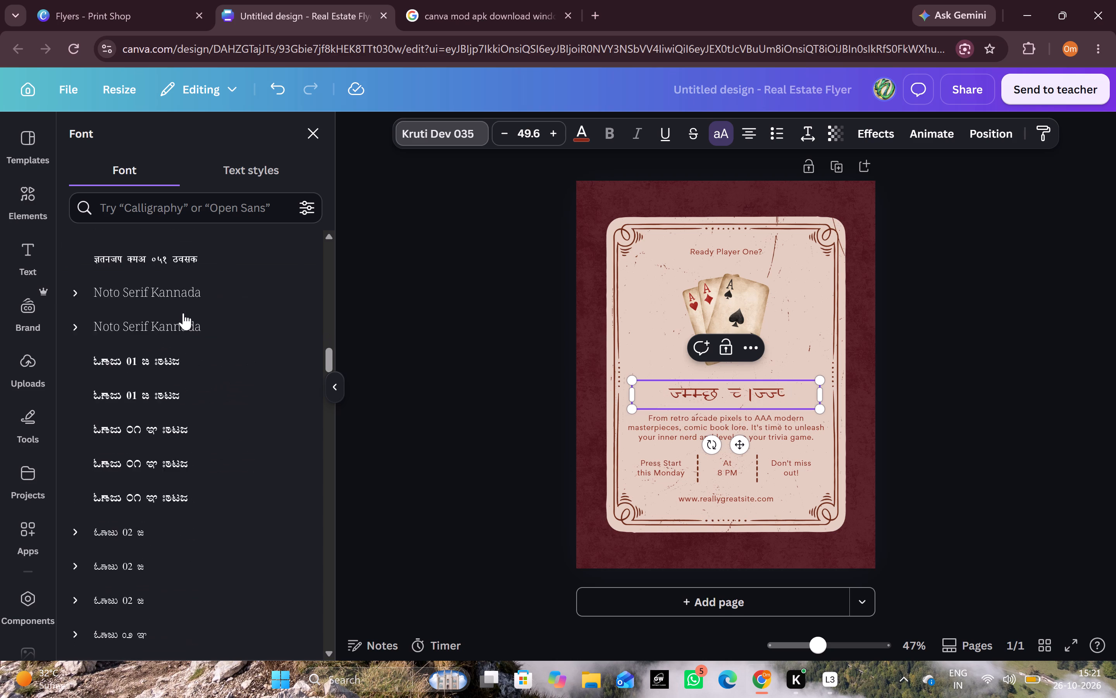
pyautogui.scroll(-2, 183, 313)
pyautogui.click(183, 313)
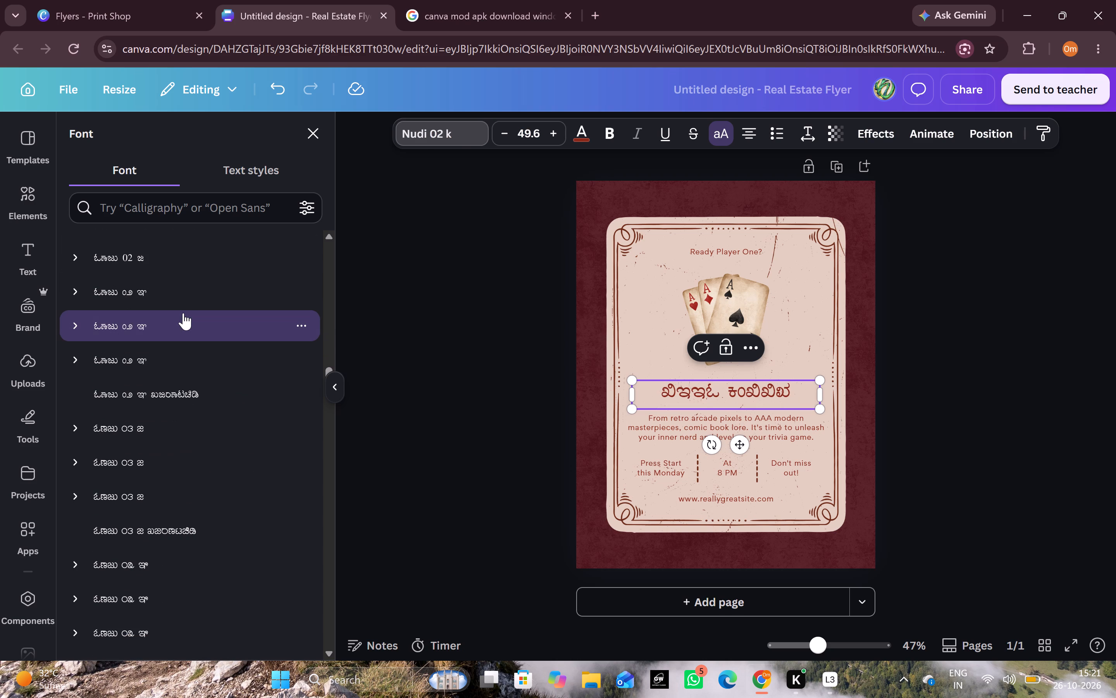
# Look through the rest of the uploaded fonts and the document text styles for a heading style.
pyautogui.scroll(-11, 183, 313)
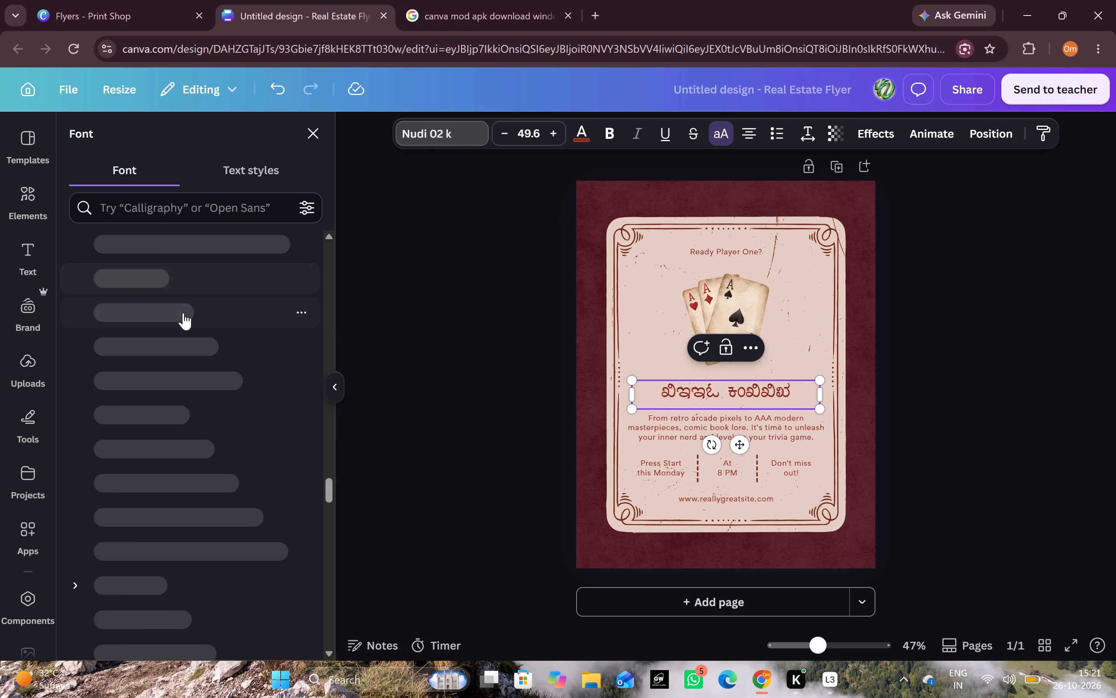
pyautogui.scroll(-5, 191, 267)
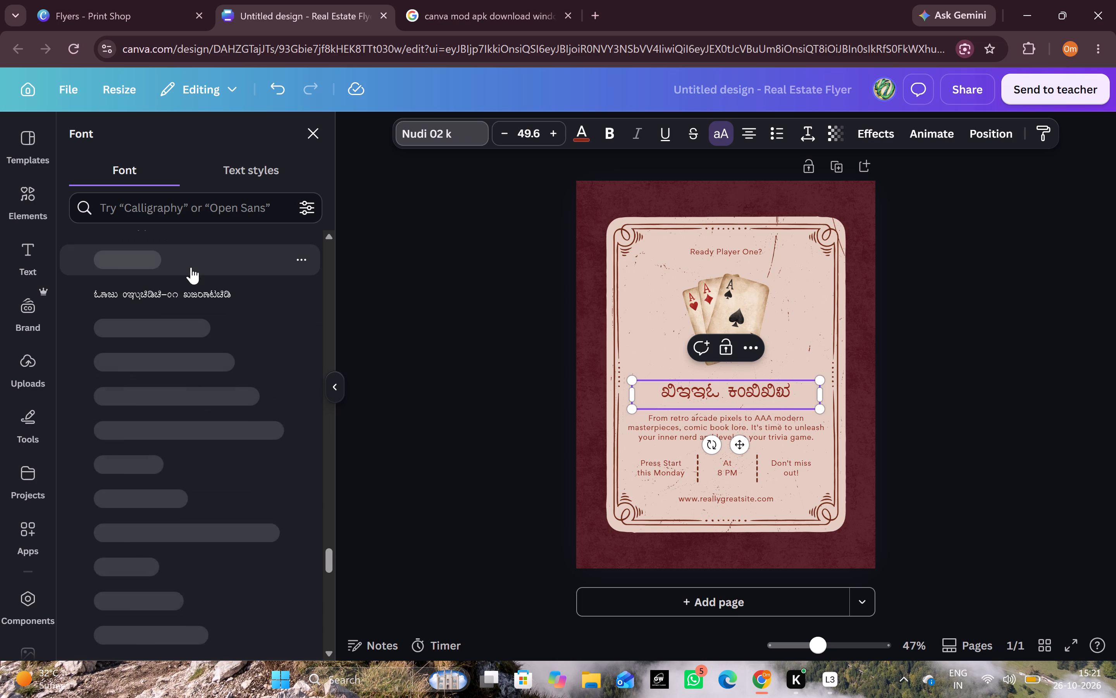
pyautogui.scroll(1, 191, 267)
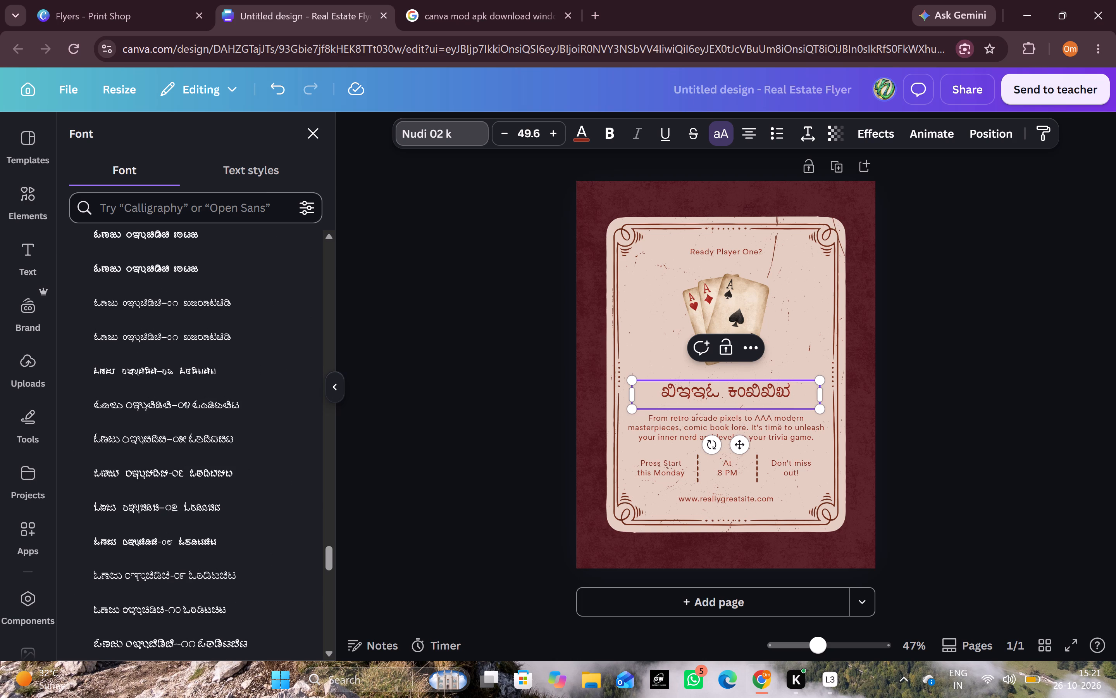
pyautogui.click(264, 169)
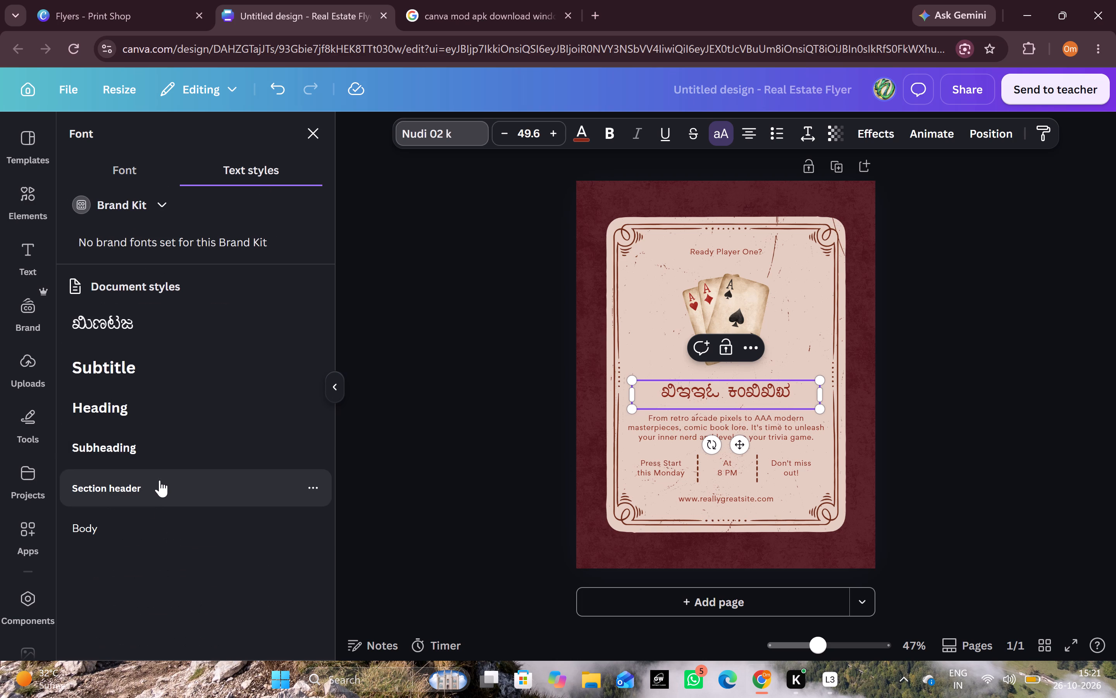
pyautogui.click(146, 178)
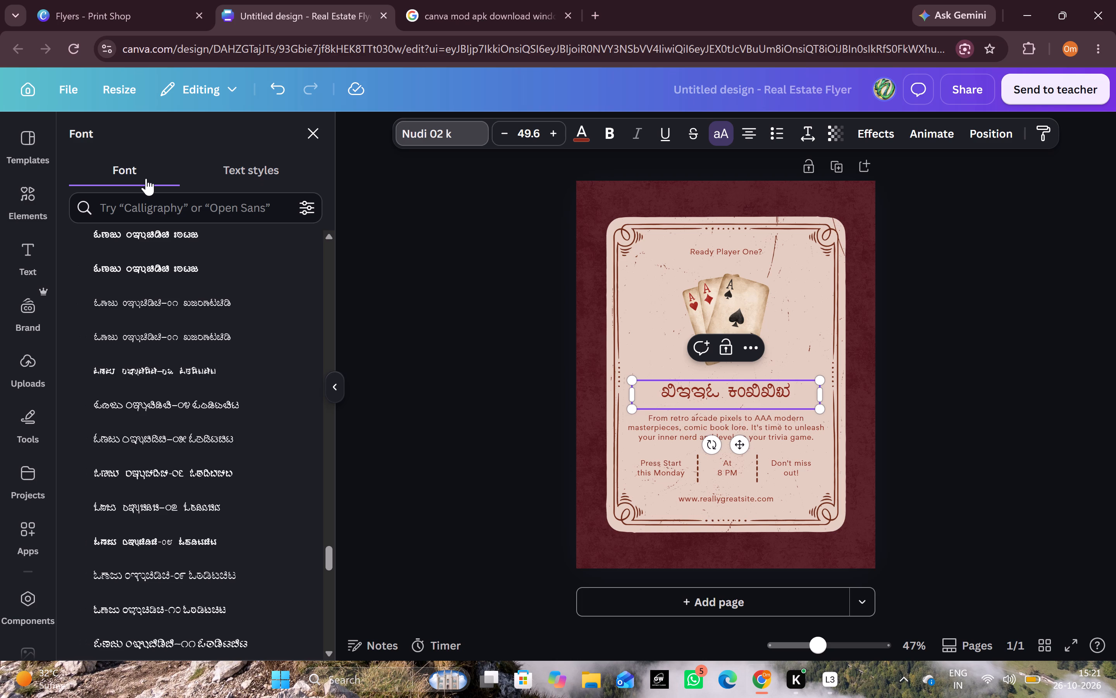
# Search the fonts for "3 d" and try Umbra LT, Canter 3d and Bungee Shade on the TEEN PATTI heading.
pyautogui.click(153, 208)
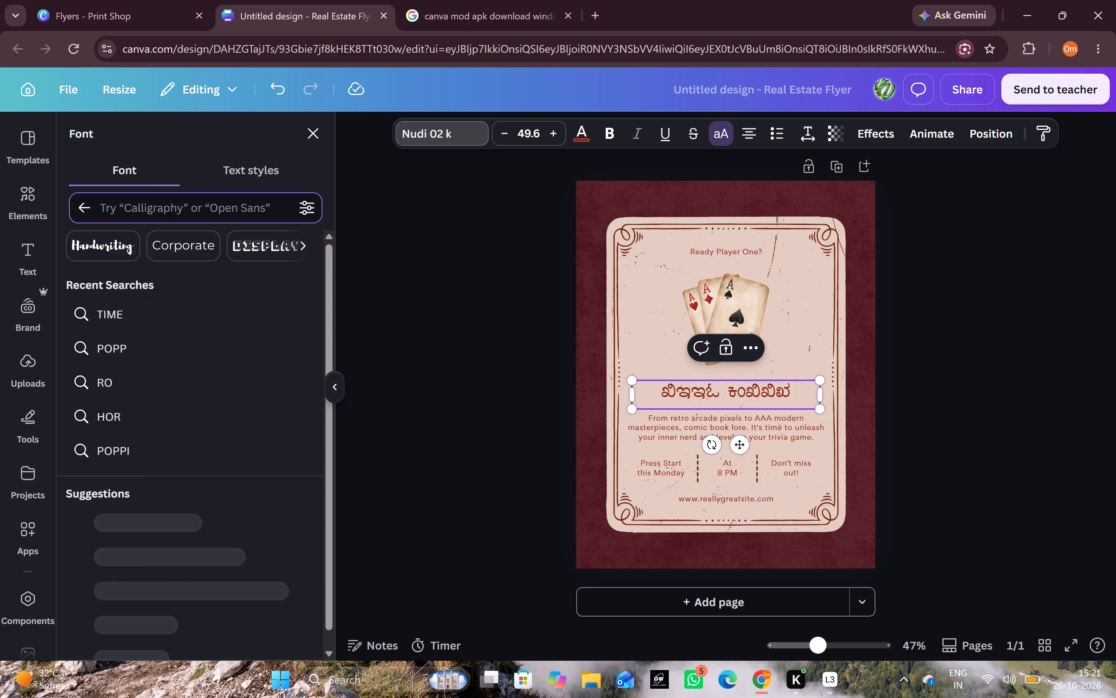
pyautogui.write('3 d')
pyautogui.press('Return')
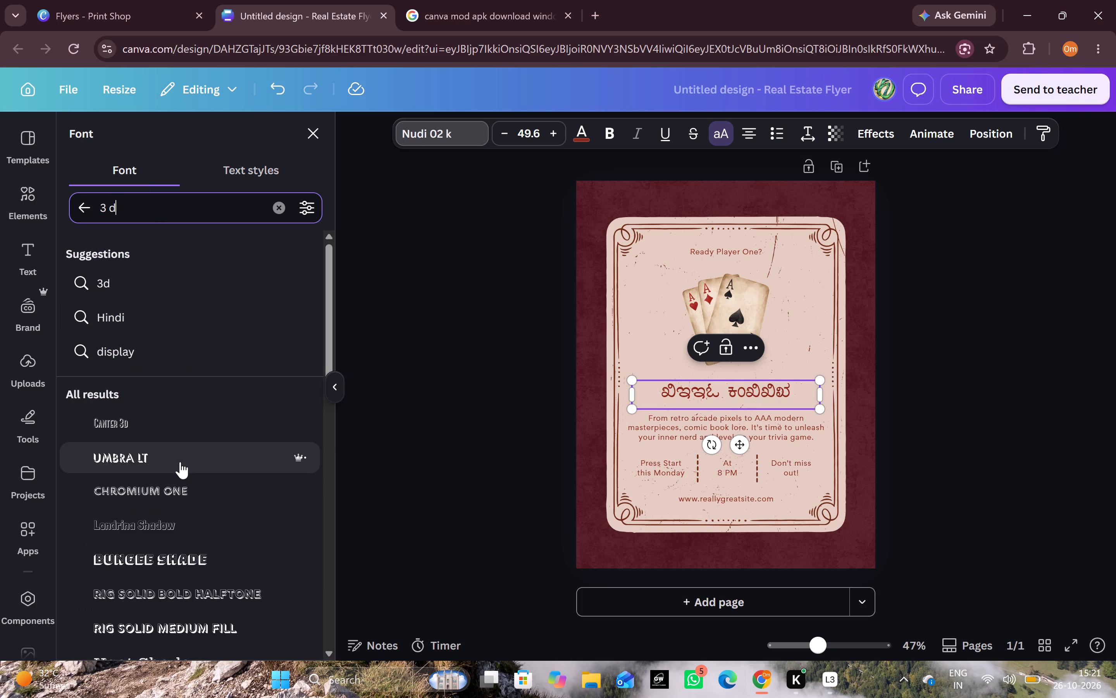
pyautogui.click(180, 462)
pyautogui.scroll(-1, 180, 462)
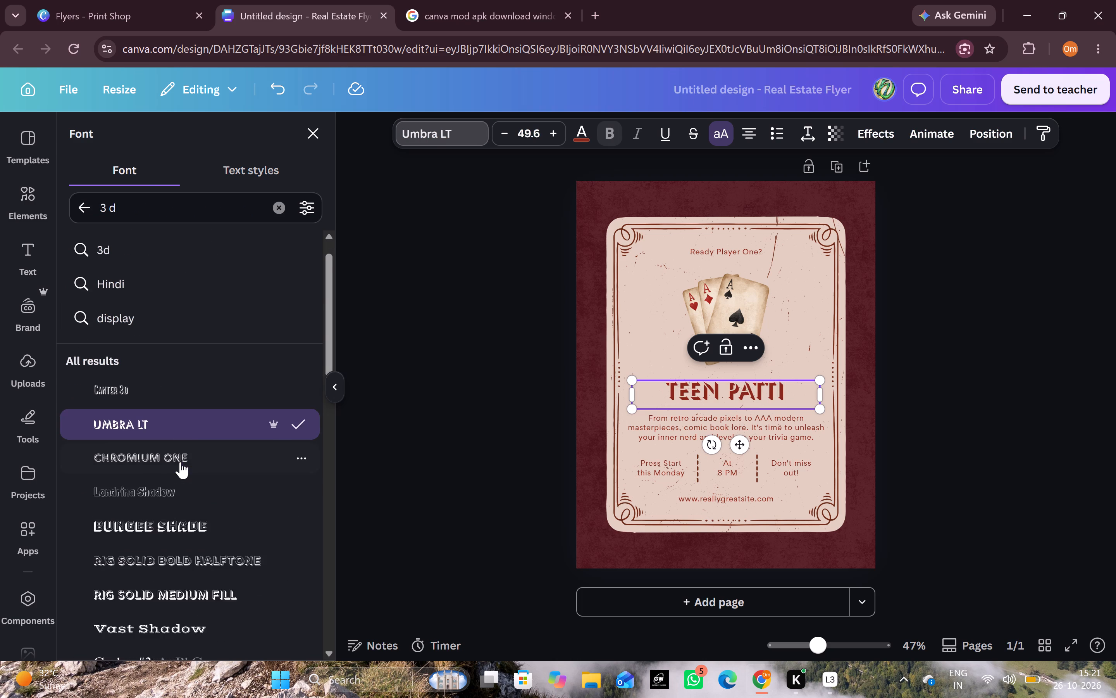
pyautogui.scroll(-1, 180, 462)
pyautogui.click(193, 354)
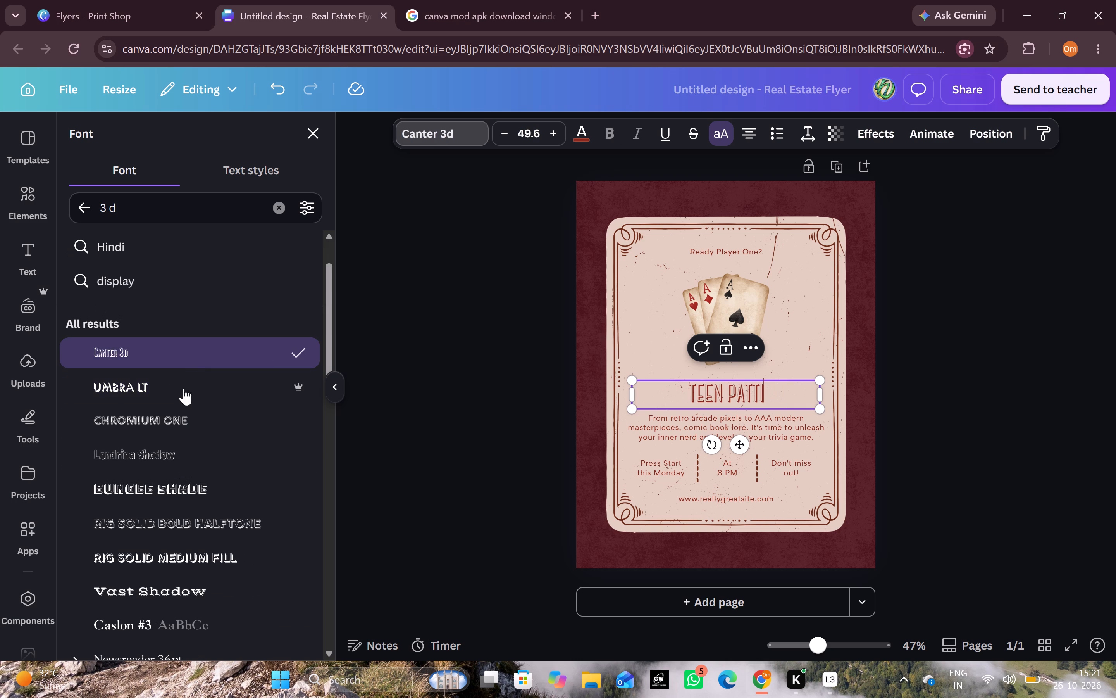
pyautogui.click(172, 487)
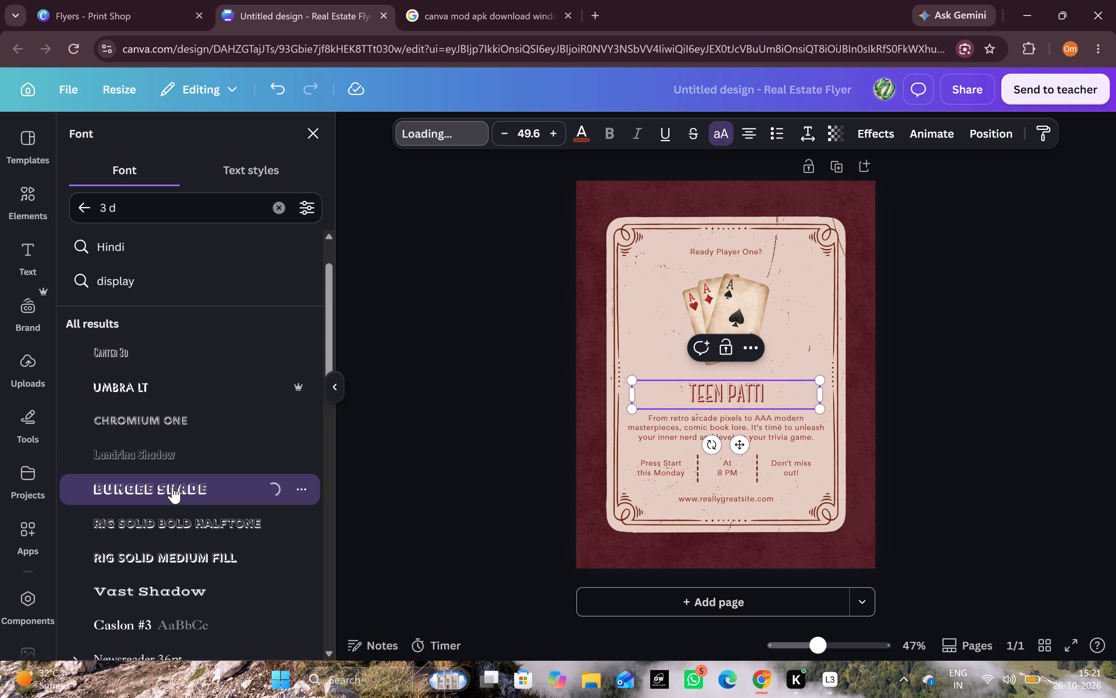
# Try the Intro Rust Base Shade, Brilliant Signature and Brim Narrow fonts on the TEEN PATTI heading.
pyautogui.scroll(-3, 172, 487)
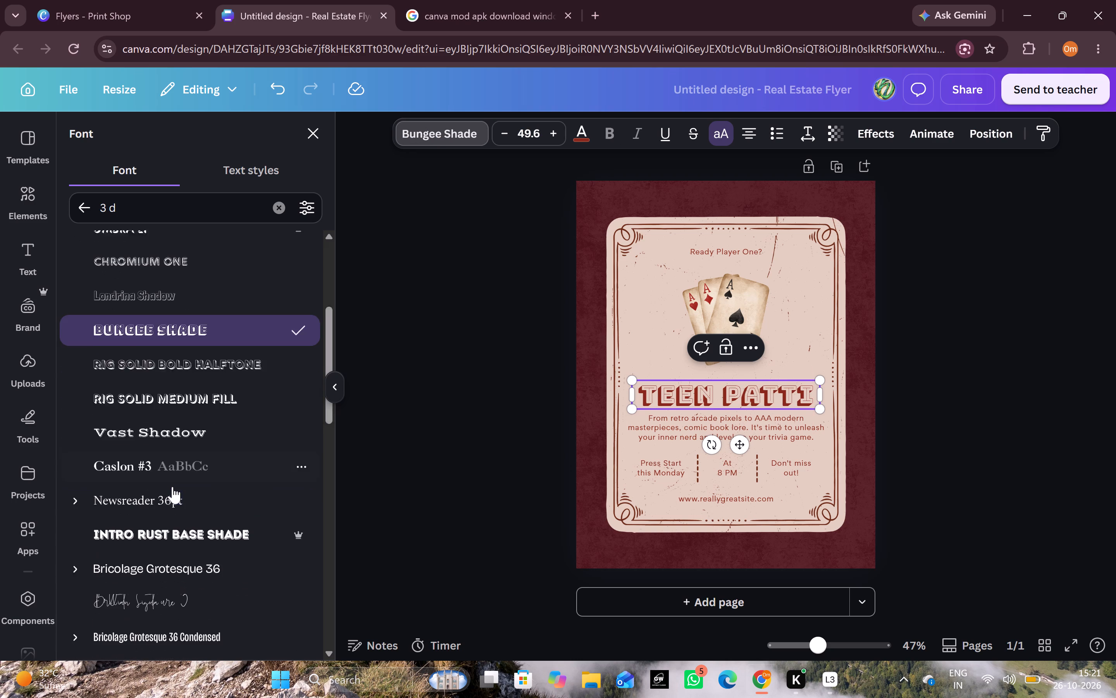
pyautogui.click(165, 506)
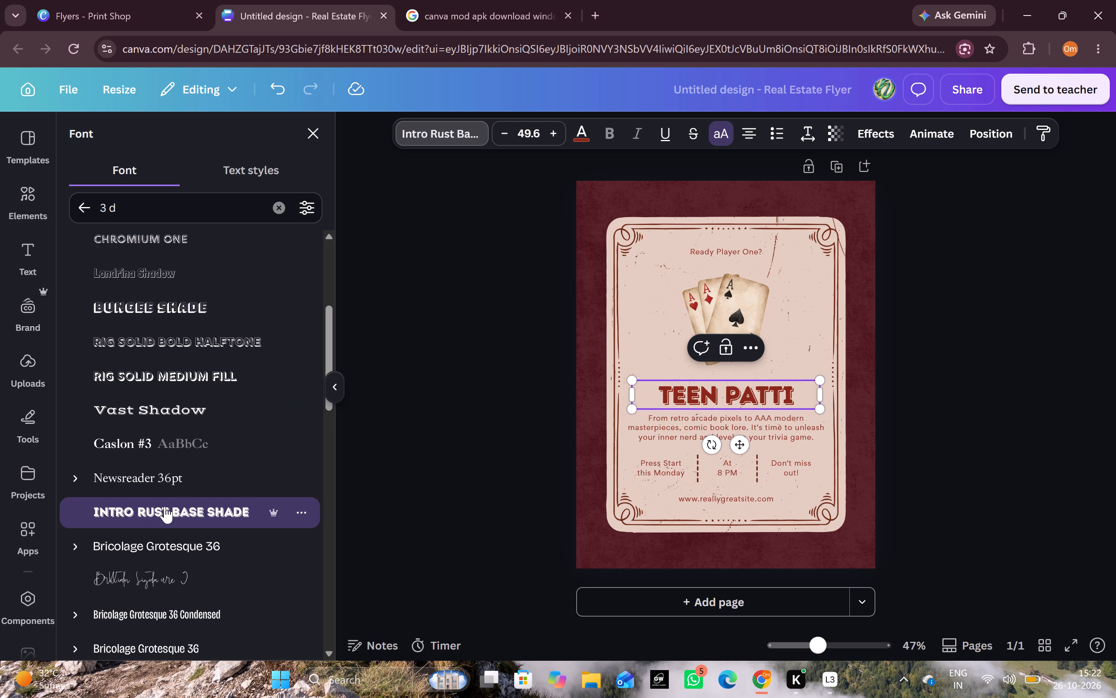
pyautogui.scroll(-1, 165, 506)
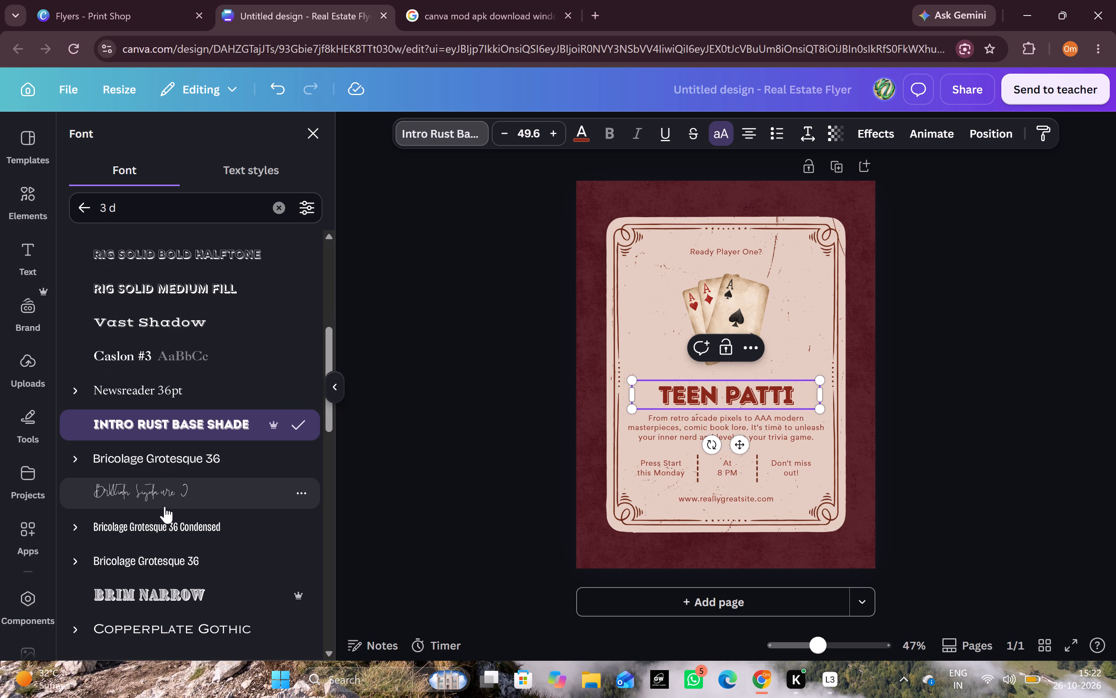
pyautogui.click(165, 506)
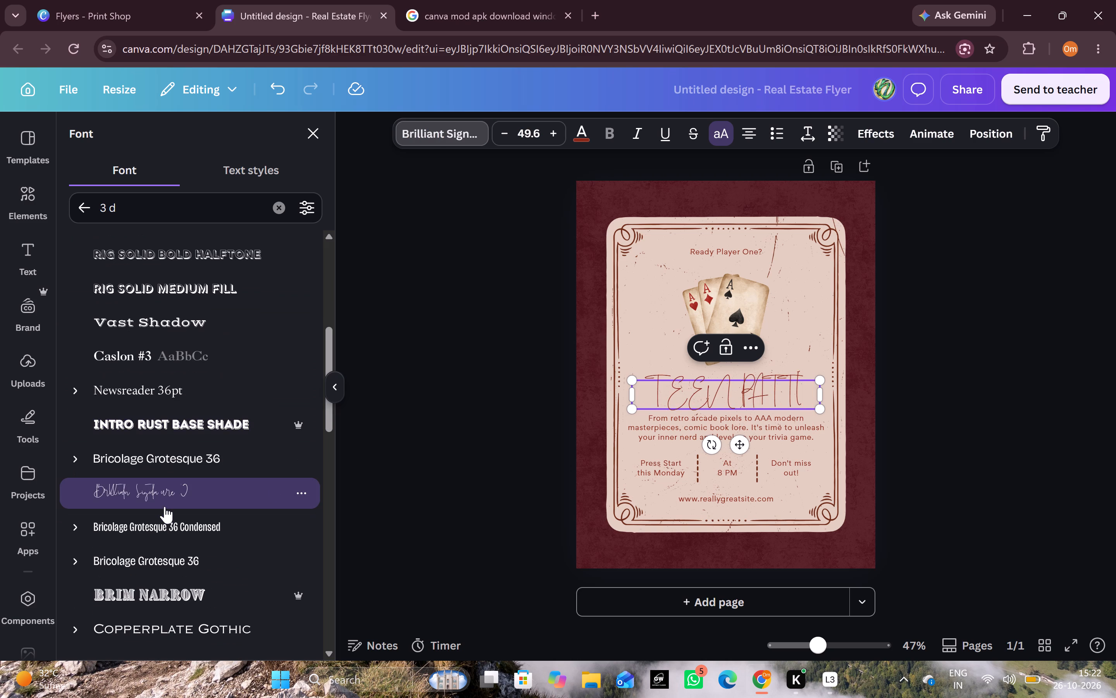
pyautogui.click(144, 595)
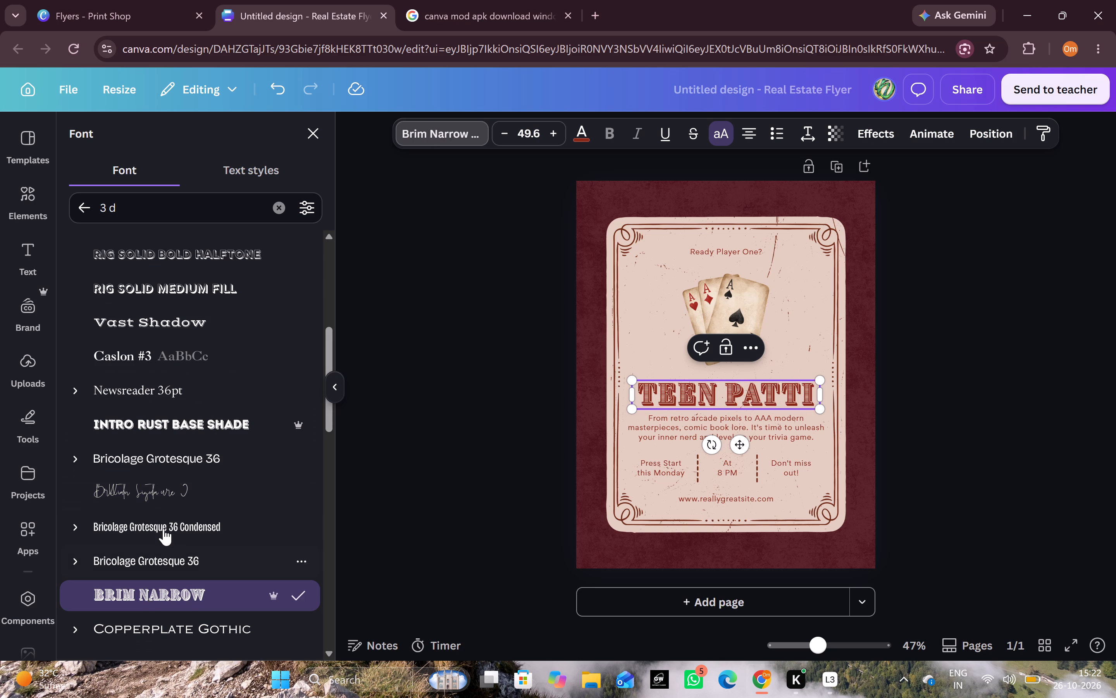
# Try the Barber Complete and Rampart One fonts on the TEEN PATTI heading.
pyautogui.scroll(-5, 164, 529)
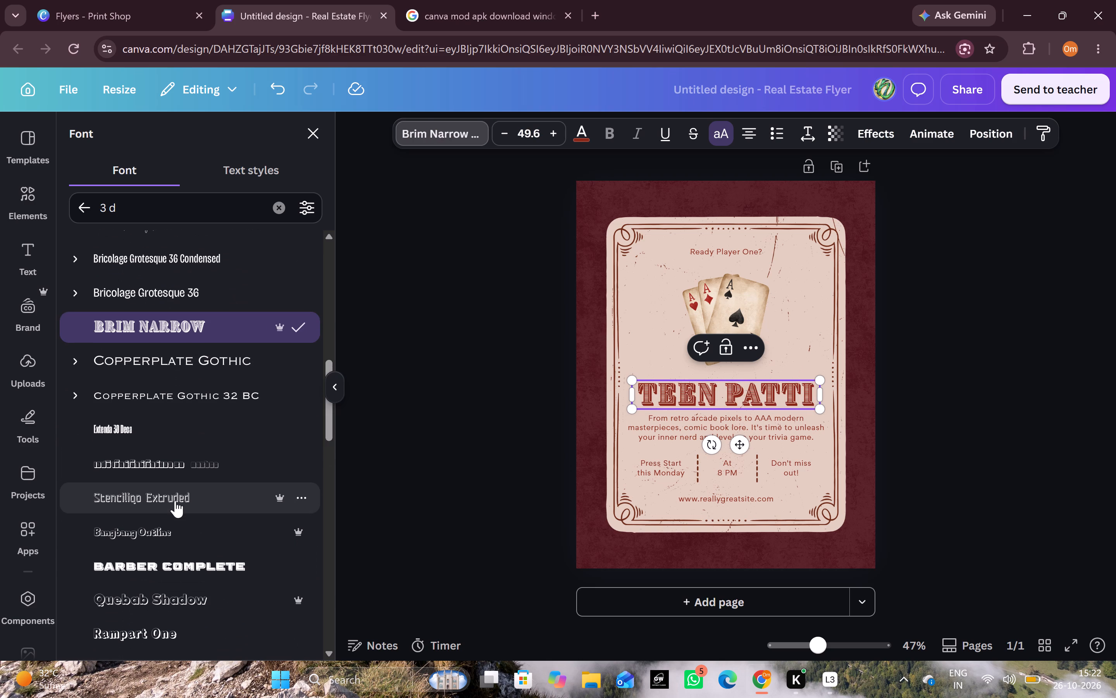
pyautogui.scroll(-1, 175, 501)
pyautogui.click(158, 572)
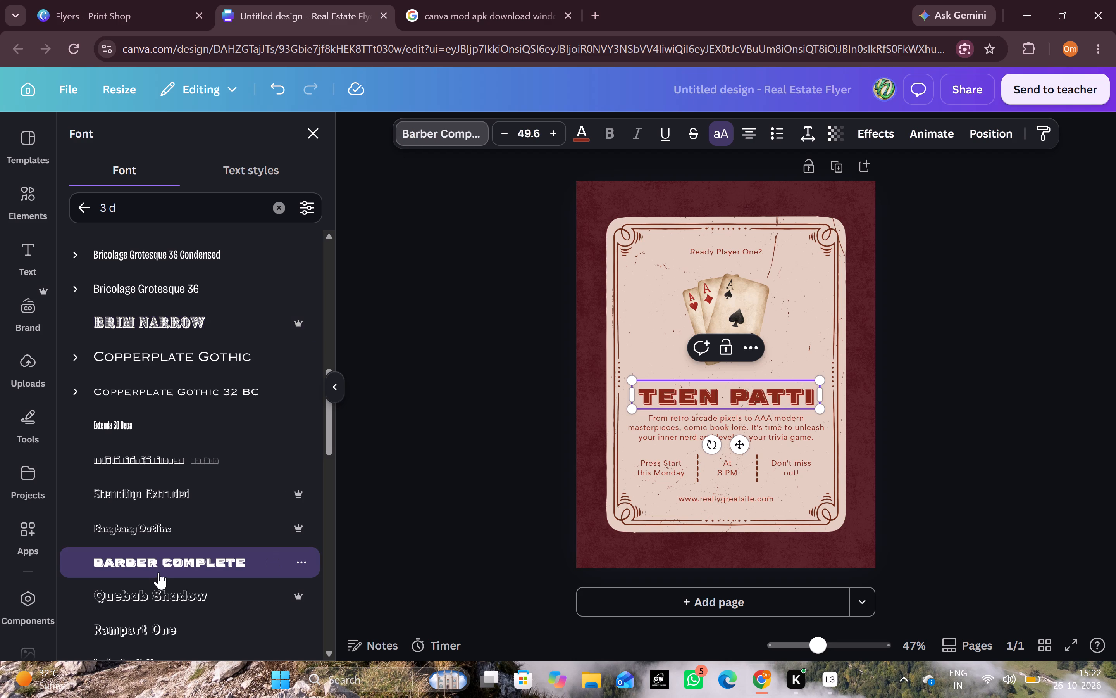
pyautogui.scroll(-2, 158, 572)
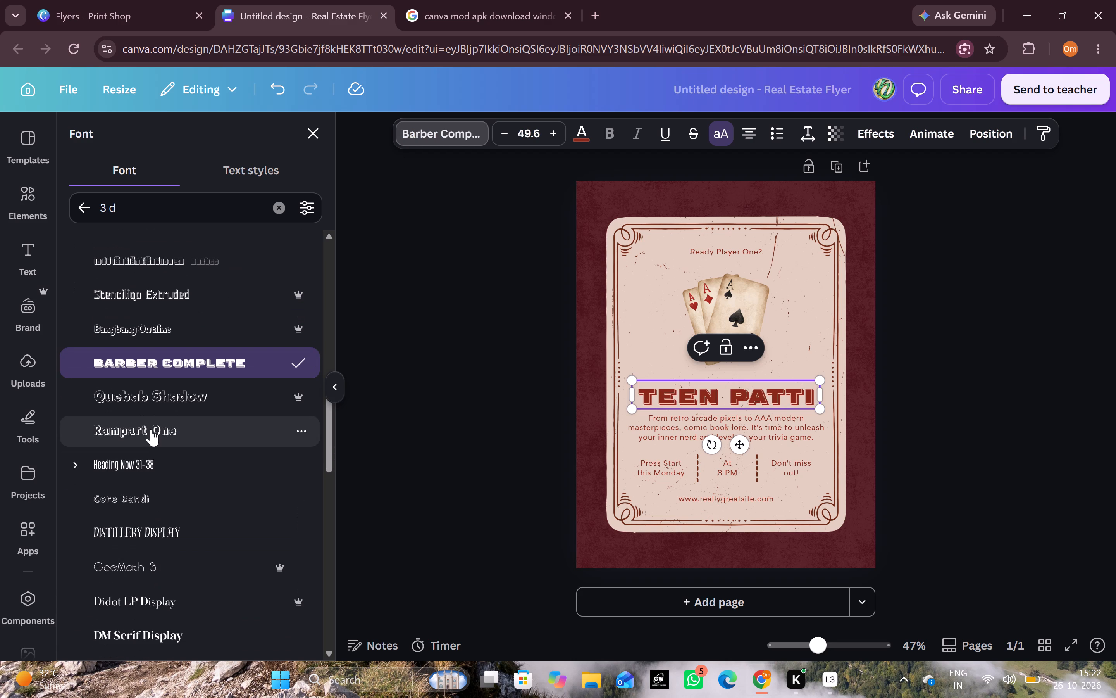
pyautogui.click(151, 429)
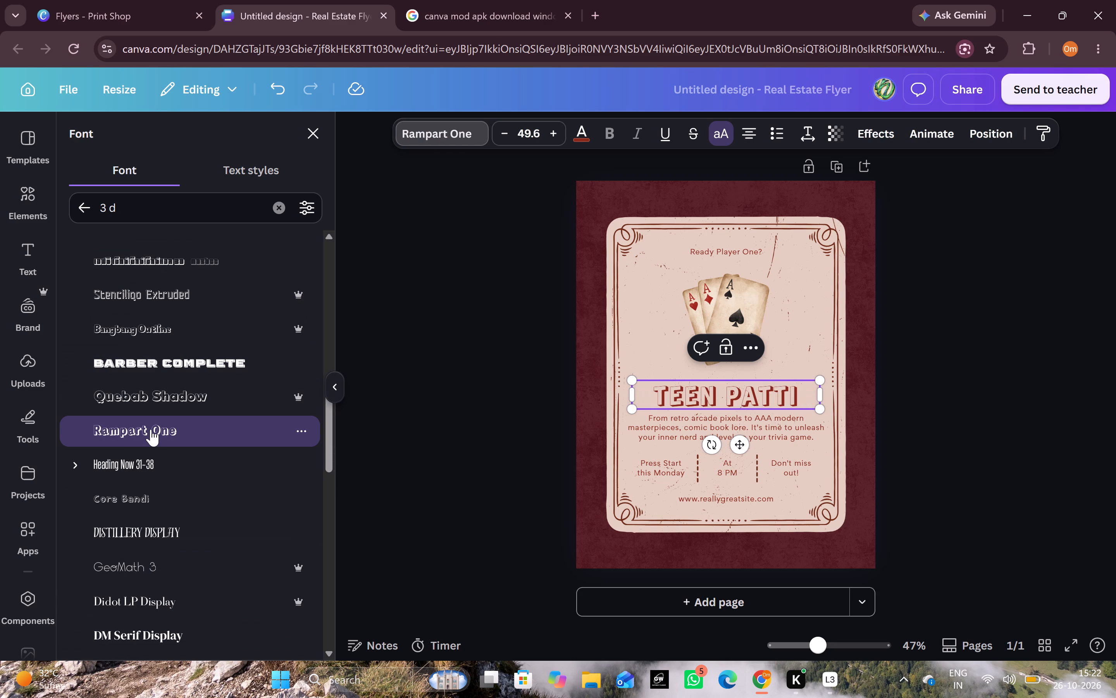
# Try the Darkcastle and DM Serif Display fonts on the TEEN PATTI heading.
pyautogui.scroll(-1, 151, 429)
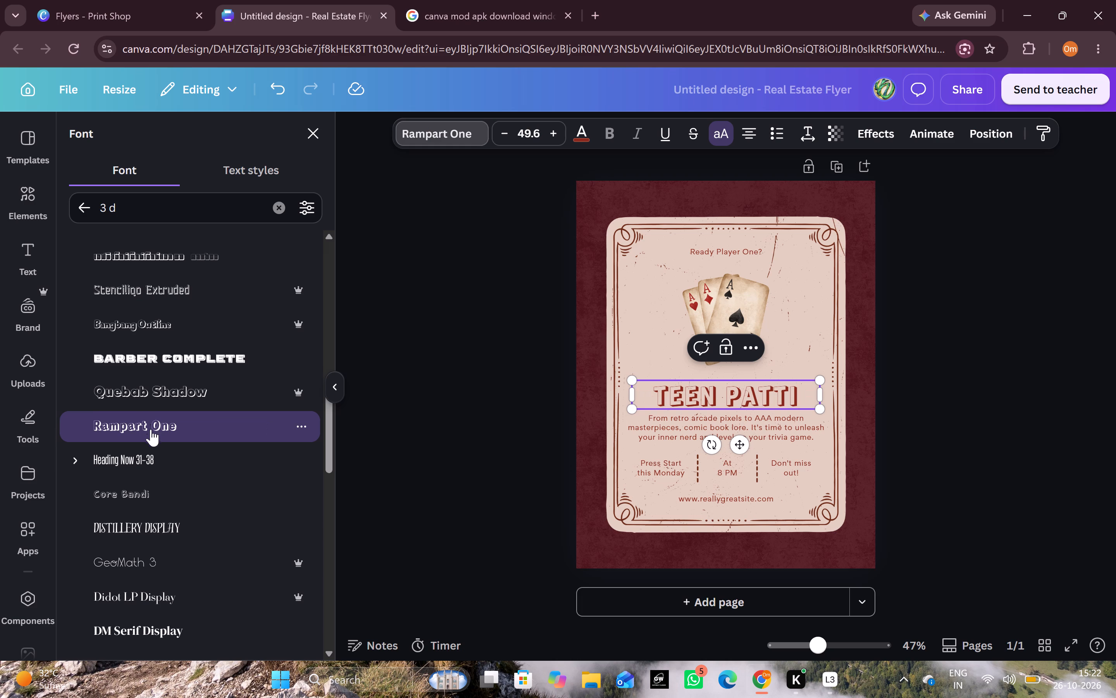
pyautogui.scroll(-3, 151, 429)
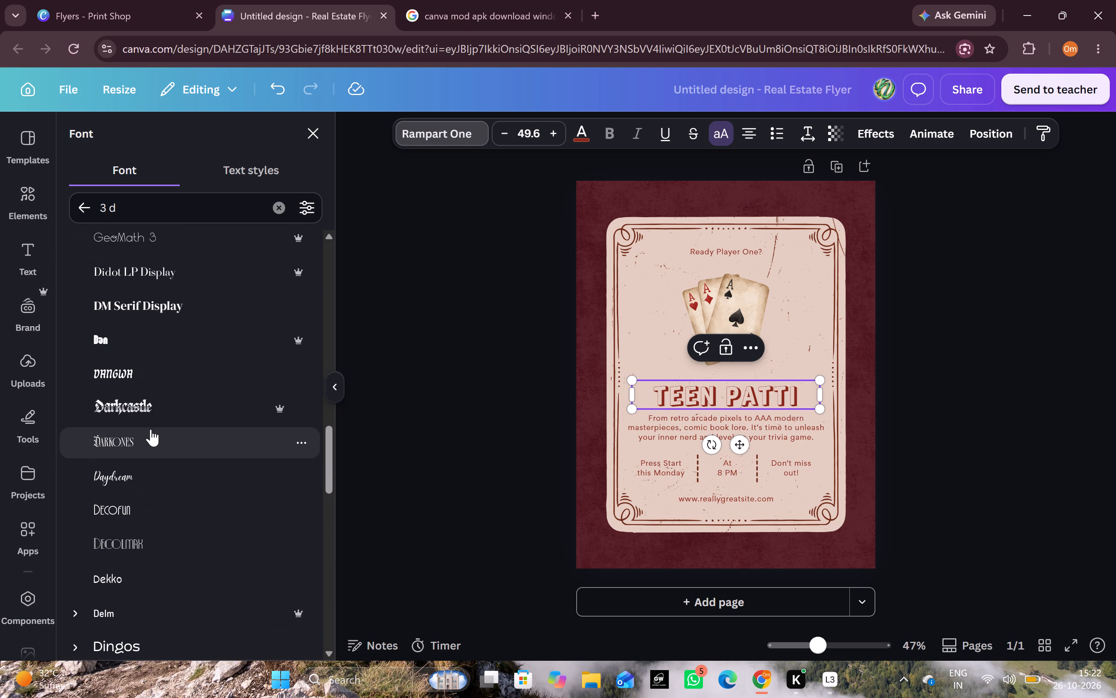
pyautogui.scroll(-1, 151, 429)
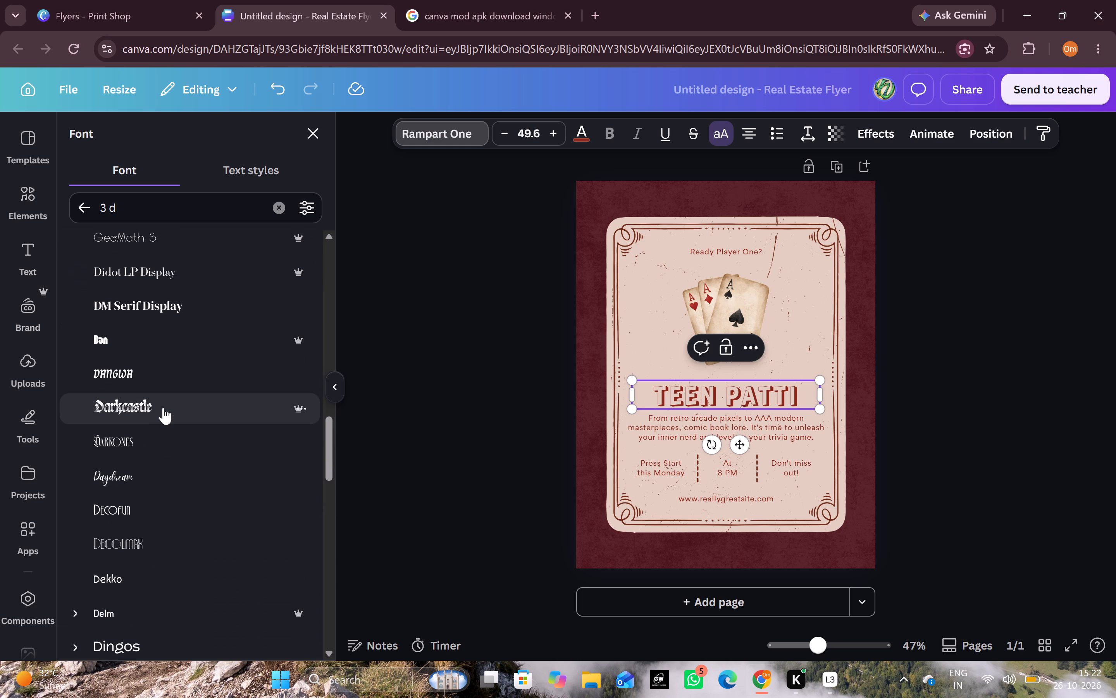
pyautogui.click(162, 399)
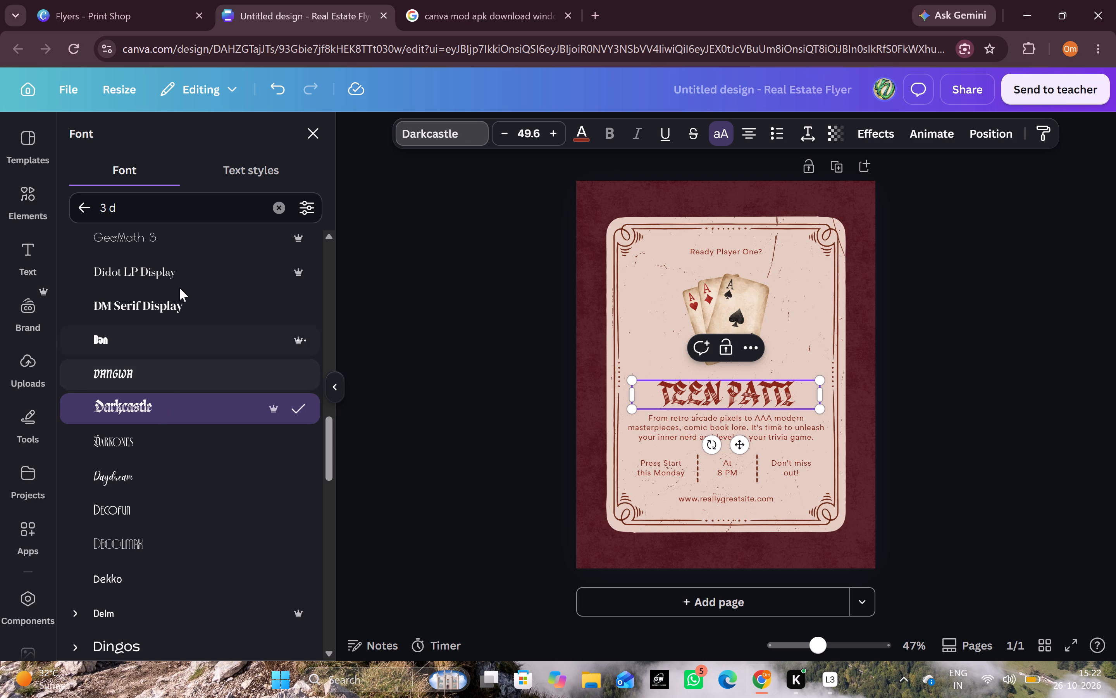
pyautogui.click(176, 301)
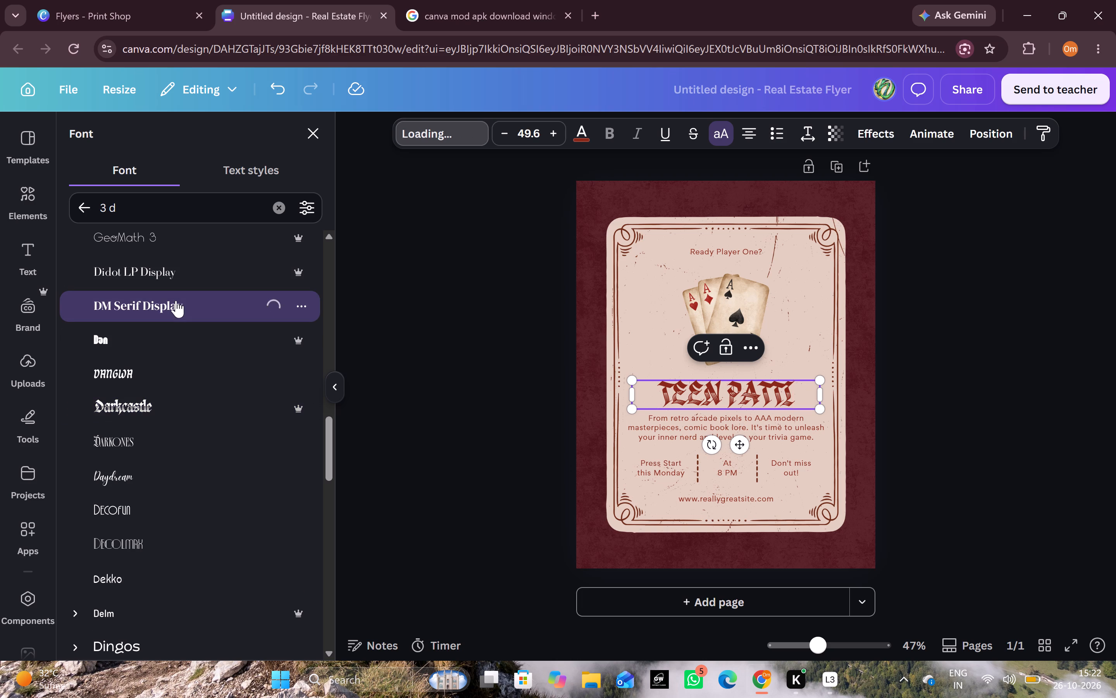
# Try the Dovde, Dox and Dynapuff fonts on the TEEN PATTI heading.
pyautogui.scroll(-2, 176, 301)
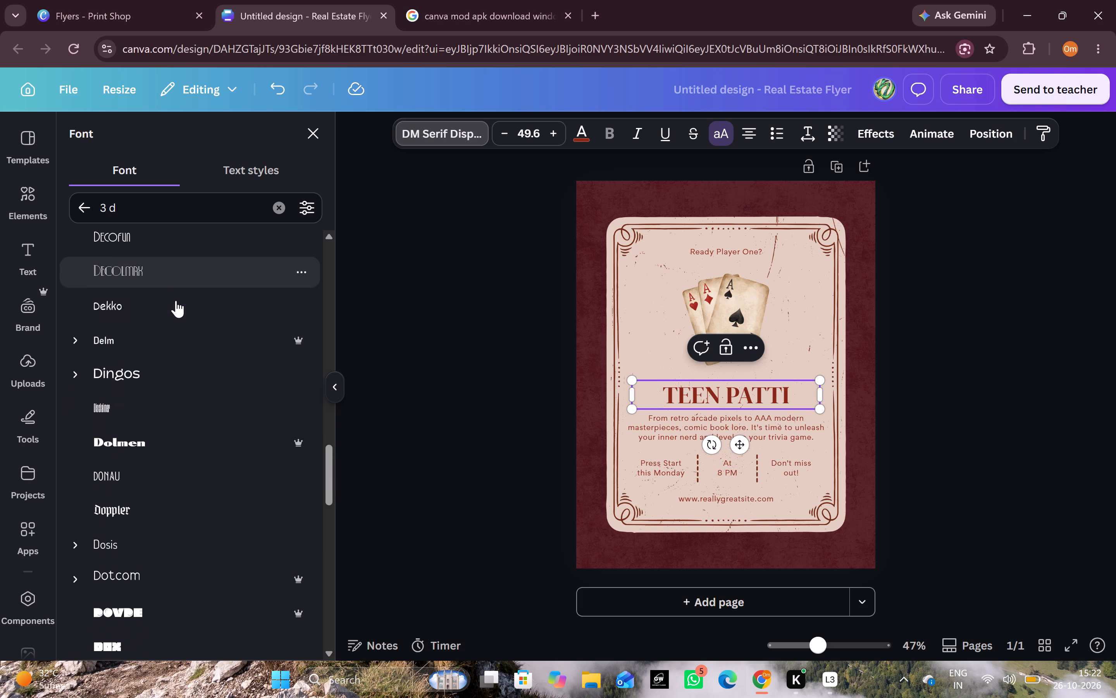
pyautogui.click(152, 605)
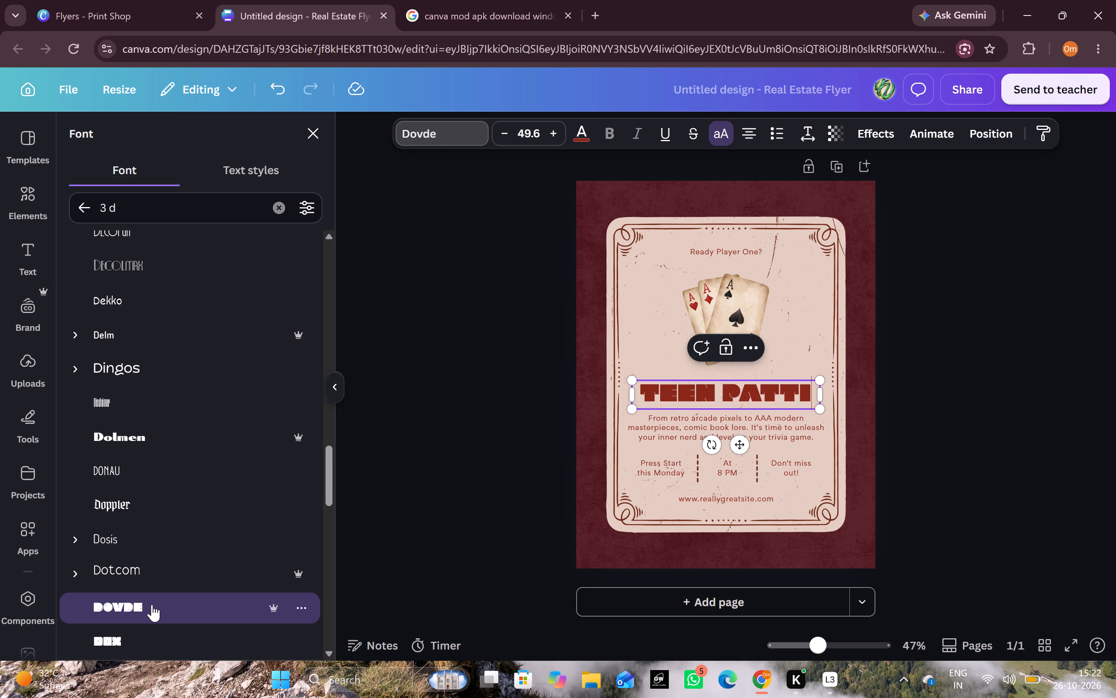
pyautogui.click(133, 650)
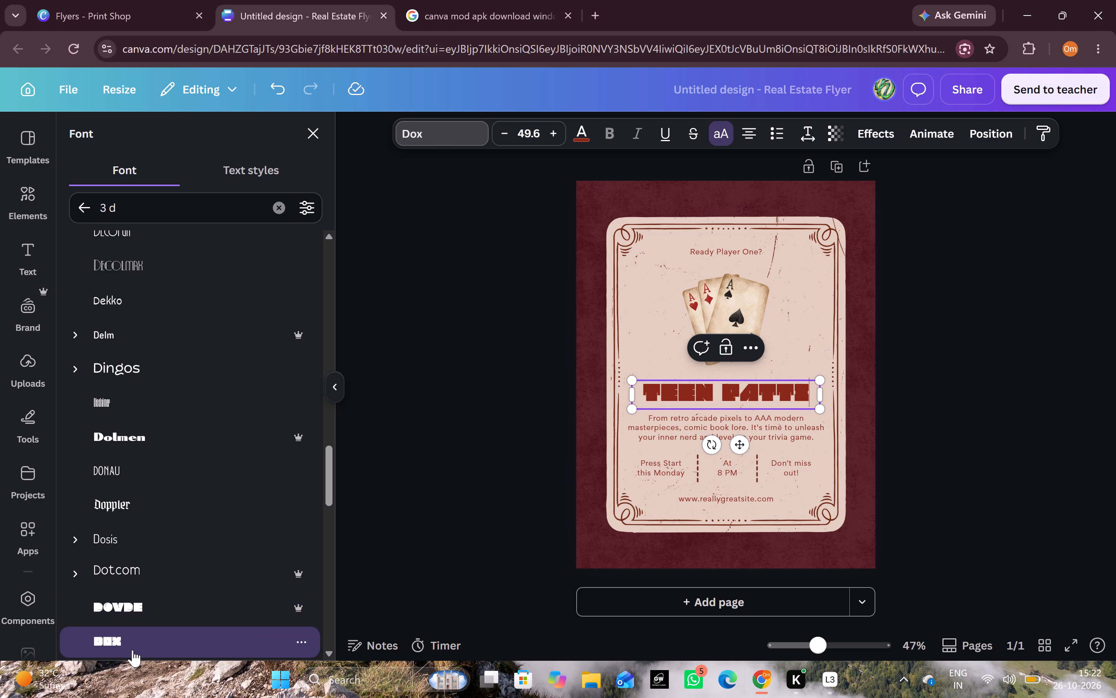
pyautogui.scroll(-4, 133, 650)
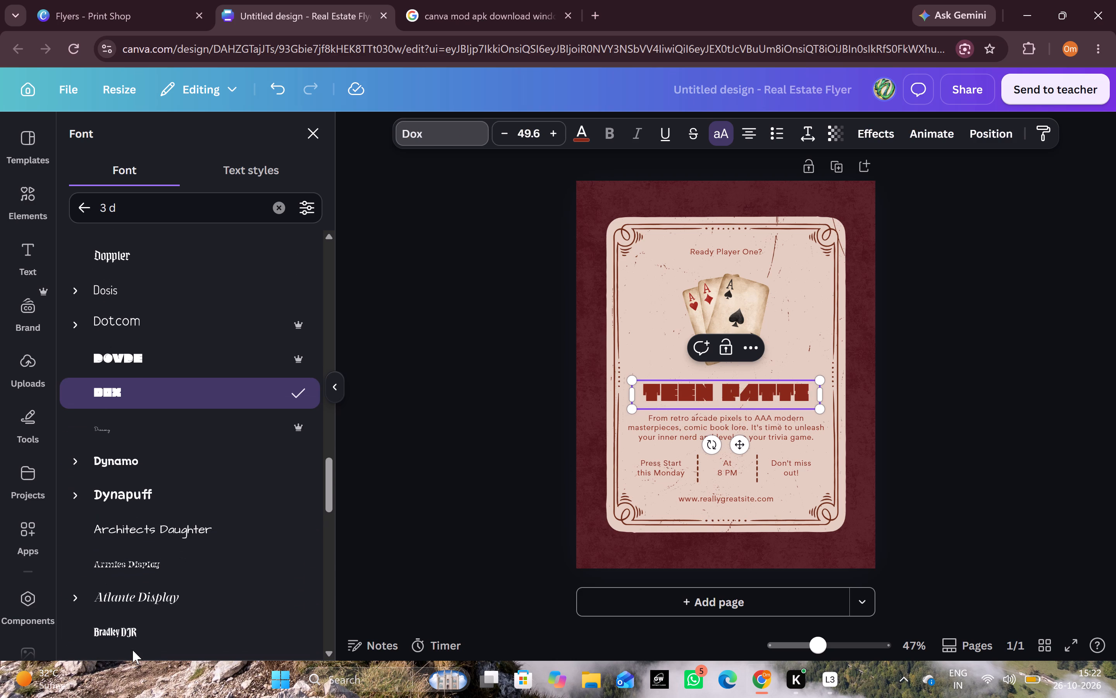
pyautogui.click(191, 485)
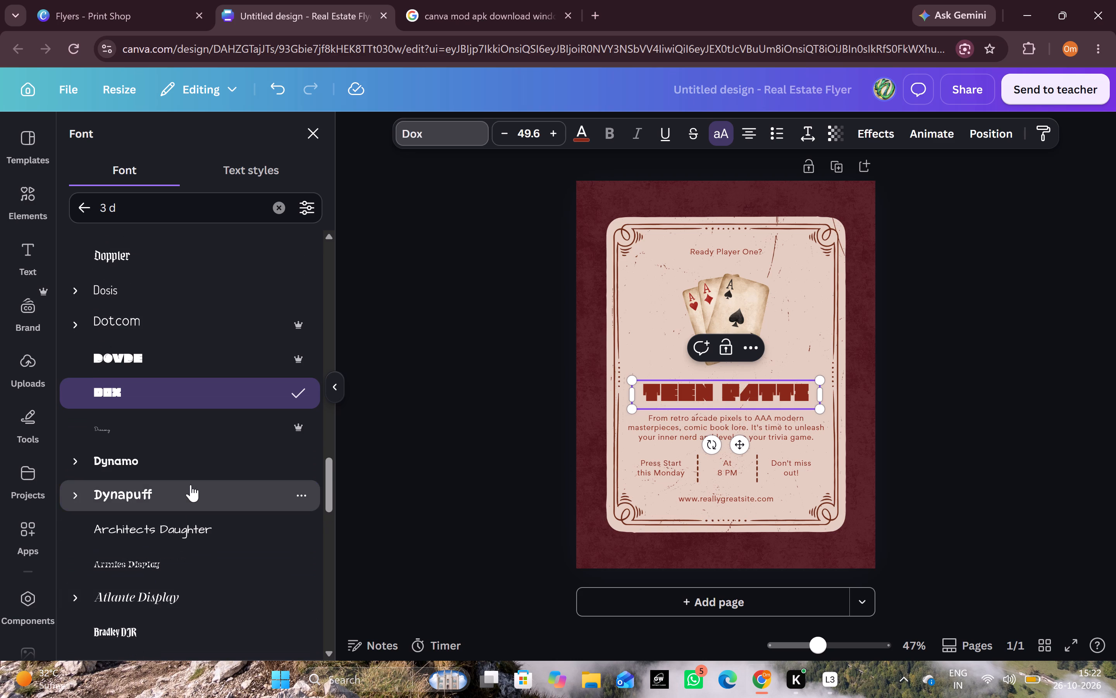
pyautogui.scroll(-4, 191, 485)
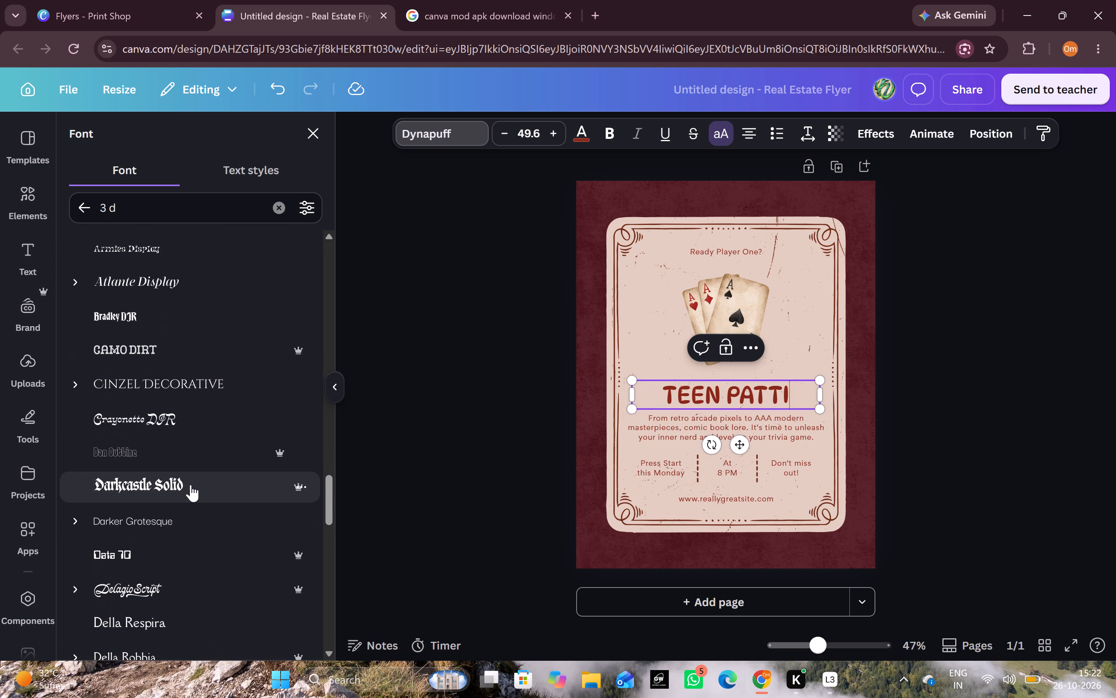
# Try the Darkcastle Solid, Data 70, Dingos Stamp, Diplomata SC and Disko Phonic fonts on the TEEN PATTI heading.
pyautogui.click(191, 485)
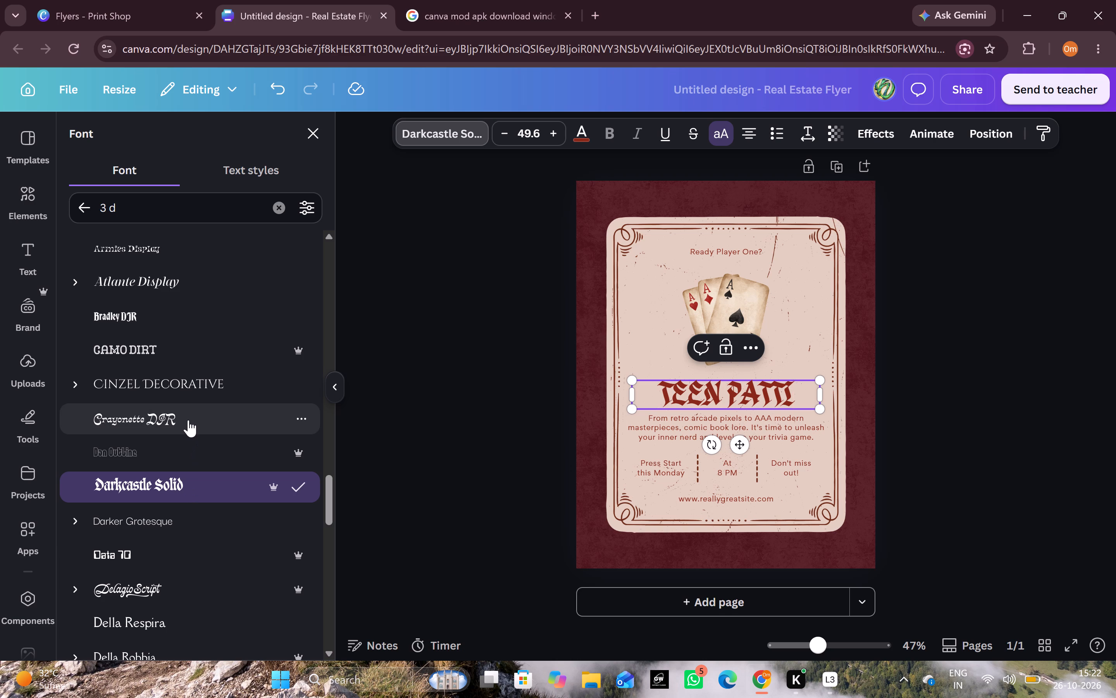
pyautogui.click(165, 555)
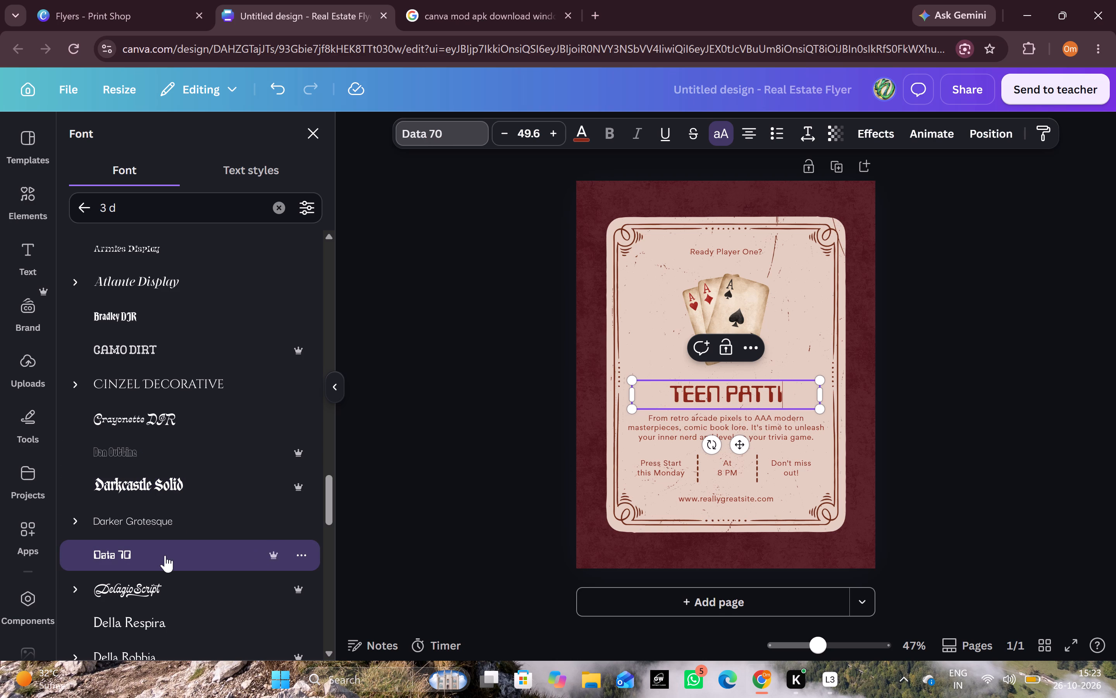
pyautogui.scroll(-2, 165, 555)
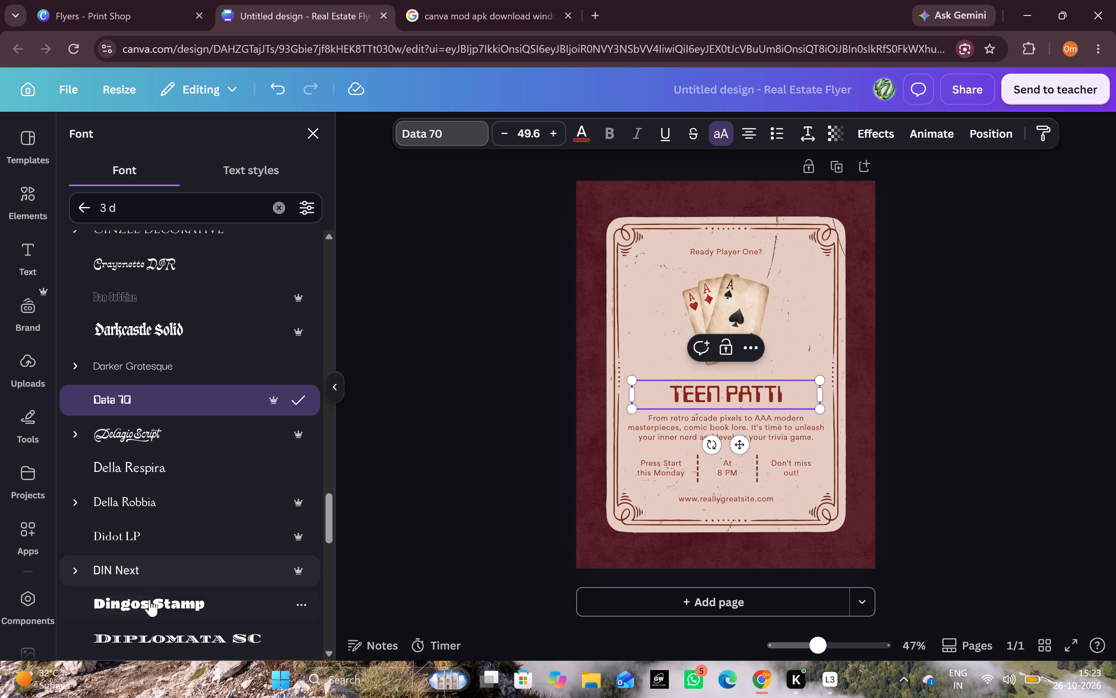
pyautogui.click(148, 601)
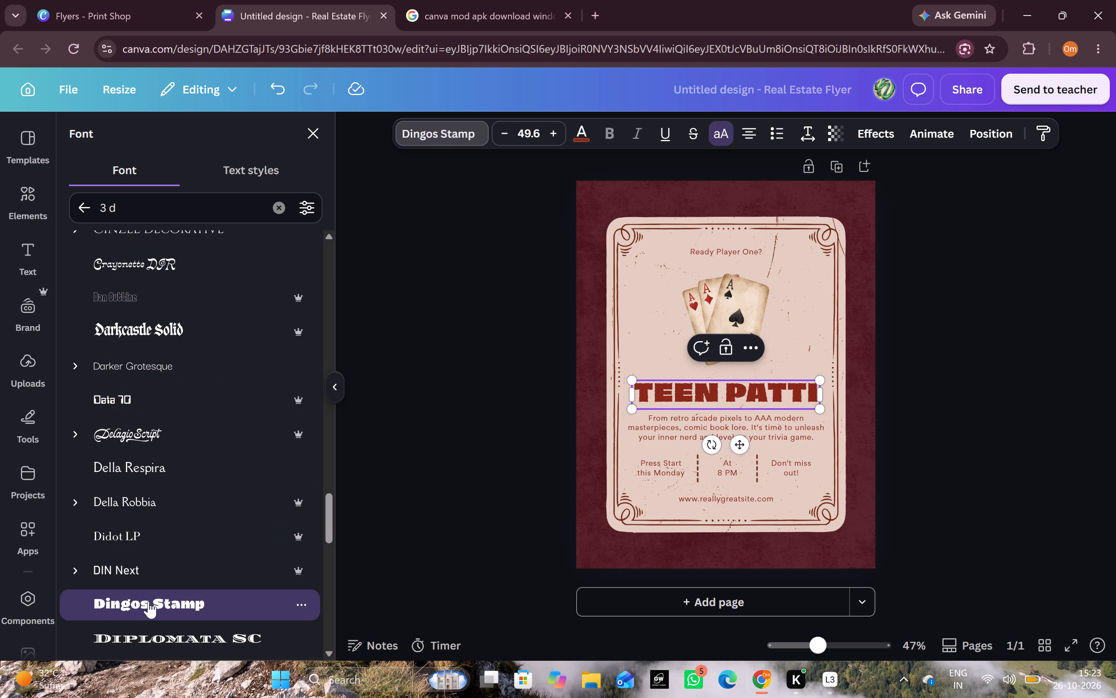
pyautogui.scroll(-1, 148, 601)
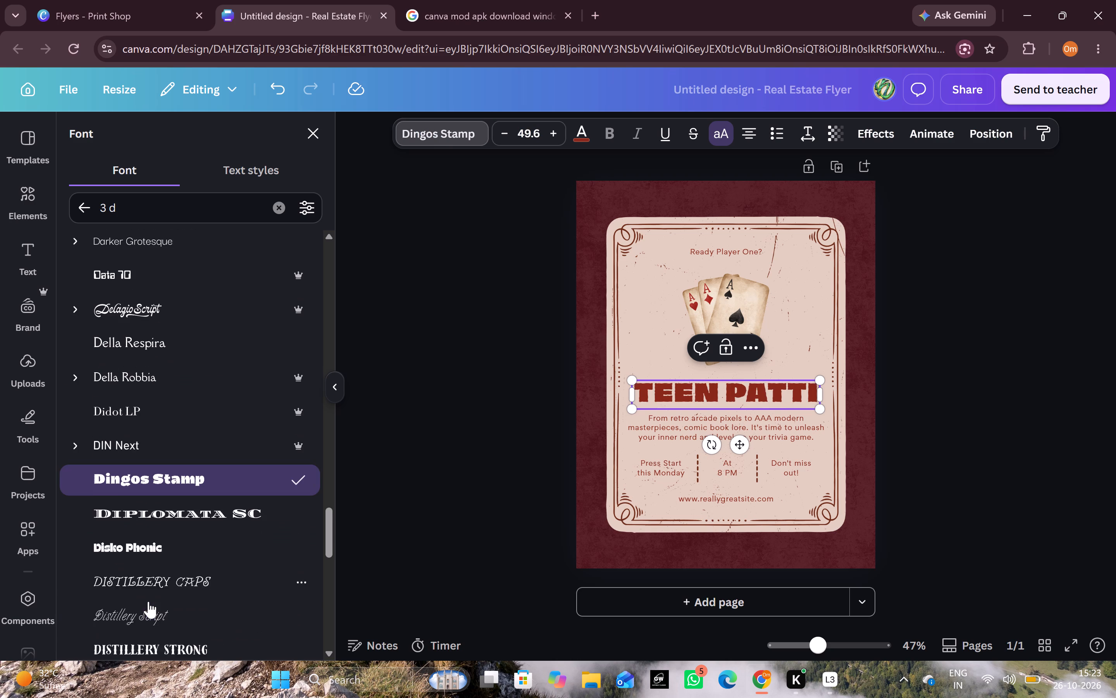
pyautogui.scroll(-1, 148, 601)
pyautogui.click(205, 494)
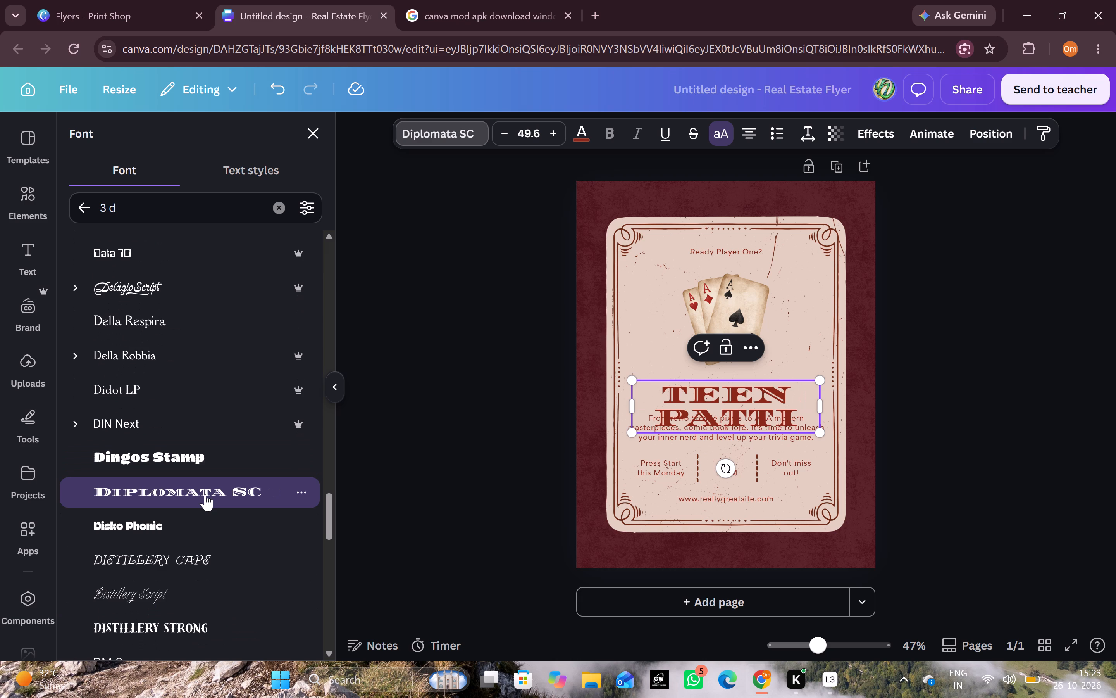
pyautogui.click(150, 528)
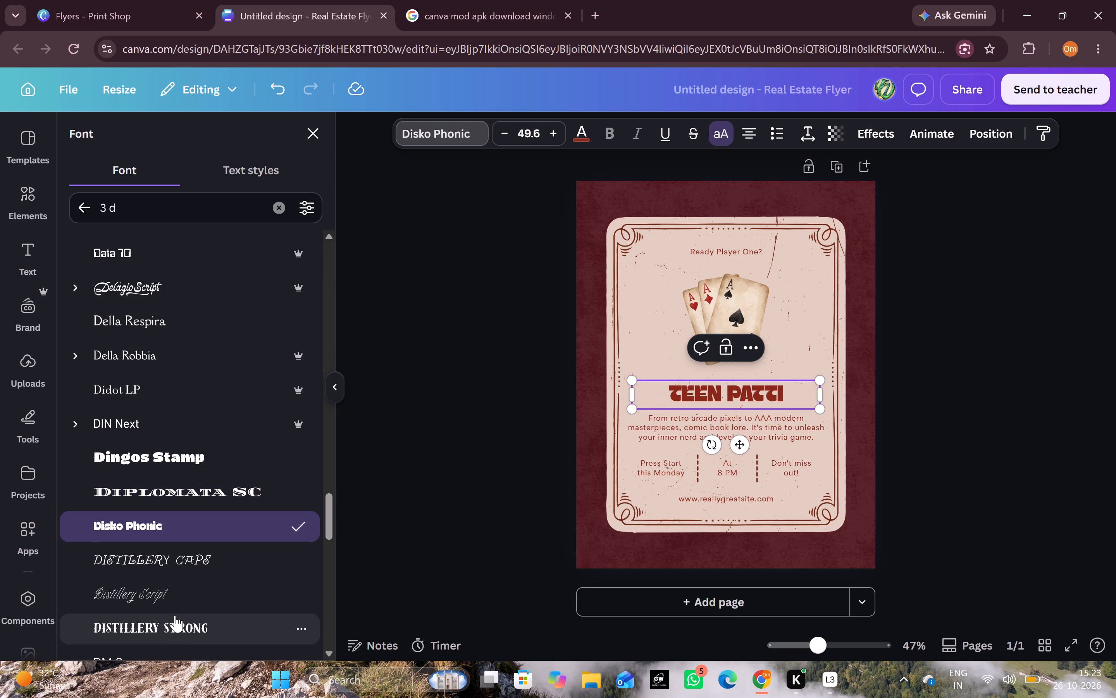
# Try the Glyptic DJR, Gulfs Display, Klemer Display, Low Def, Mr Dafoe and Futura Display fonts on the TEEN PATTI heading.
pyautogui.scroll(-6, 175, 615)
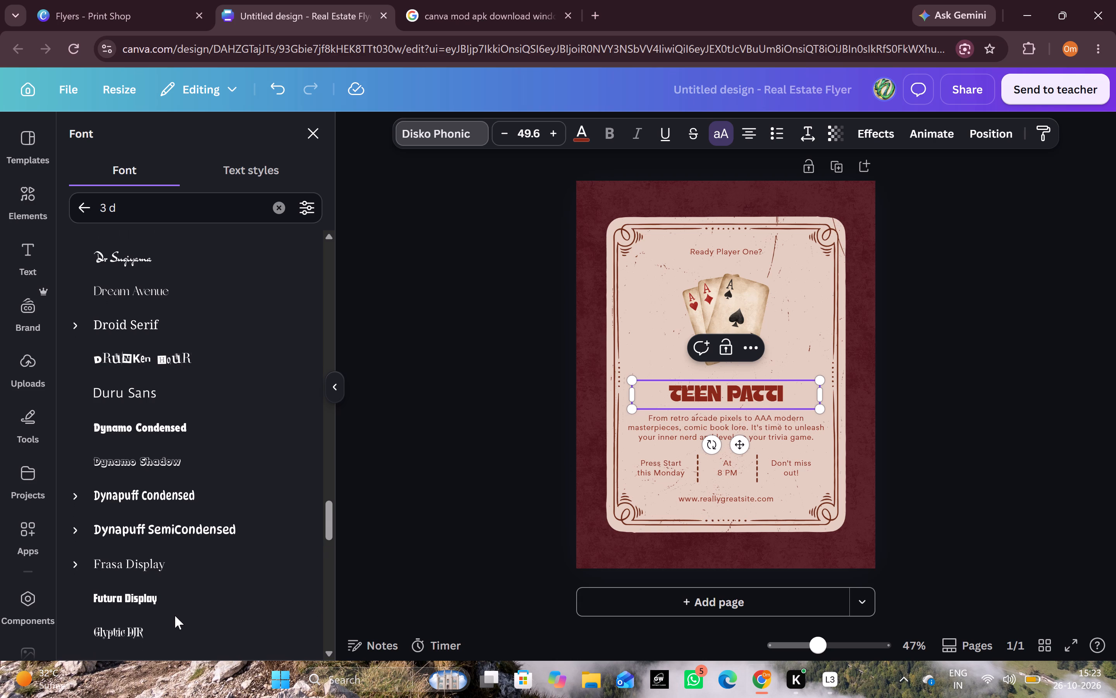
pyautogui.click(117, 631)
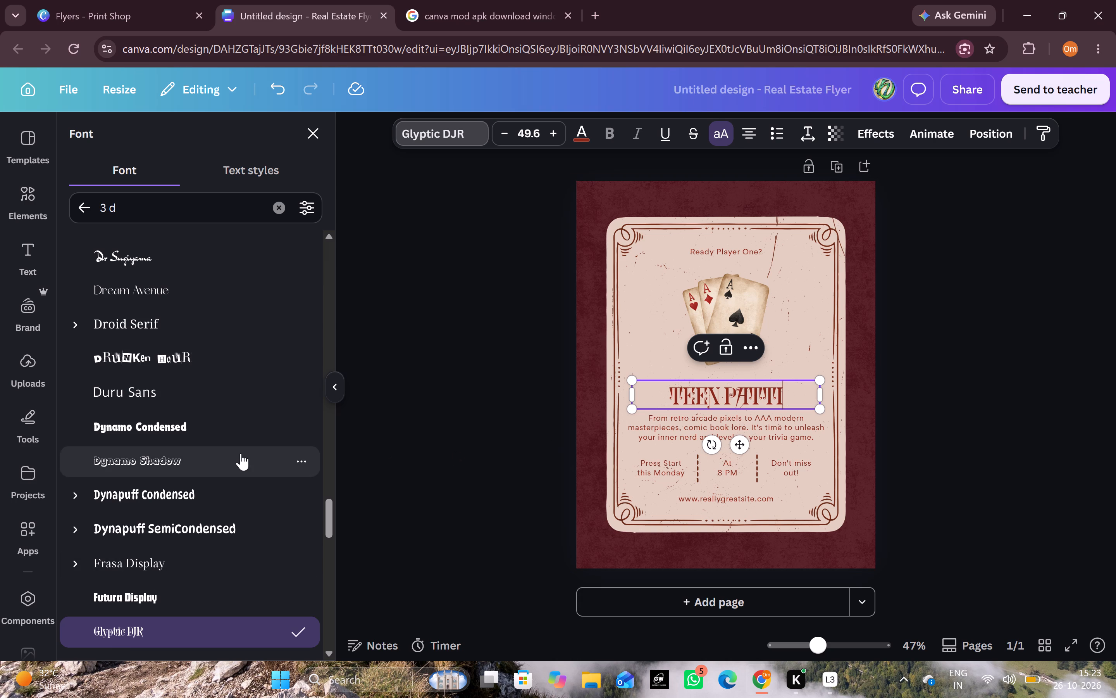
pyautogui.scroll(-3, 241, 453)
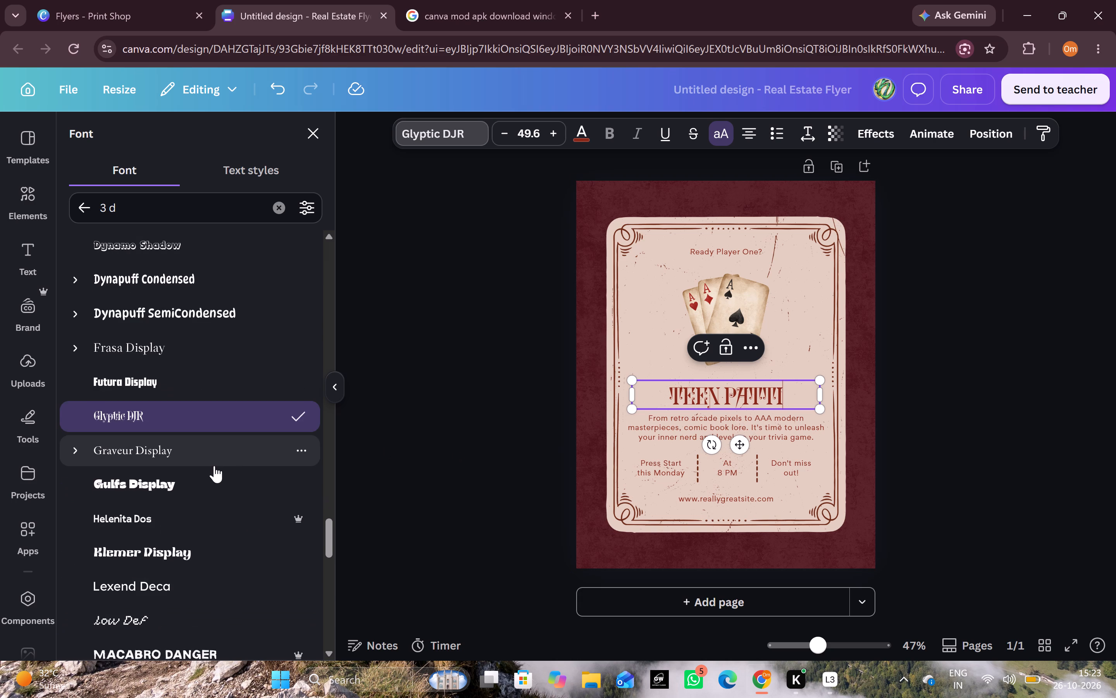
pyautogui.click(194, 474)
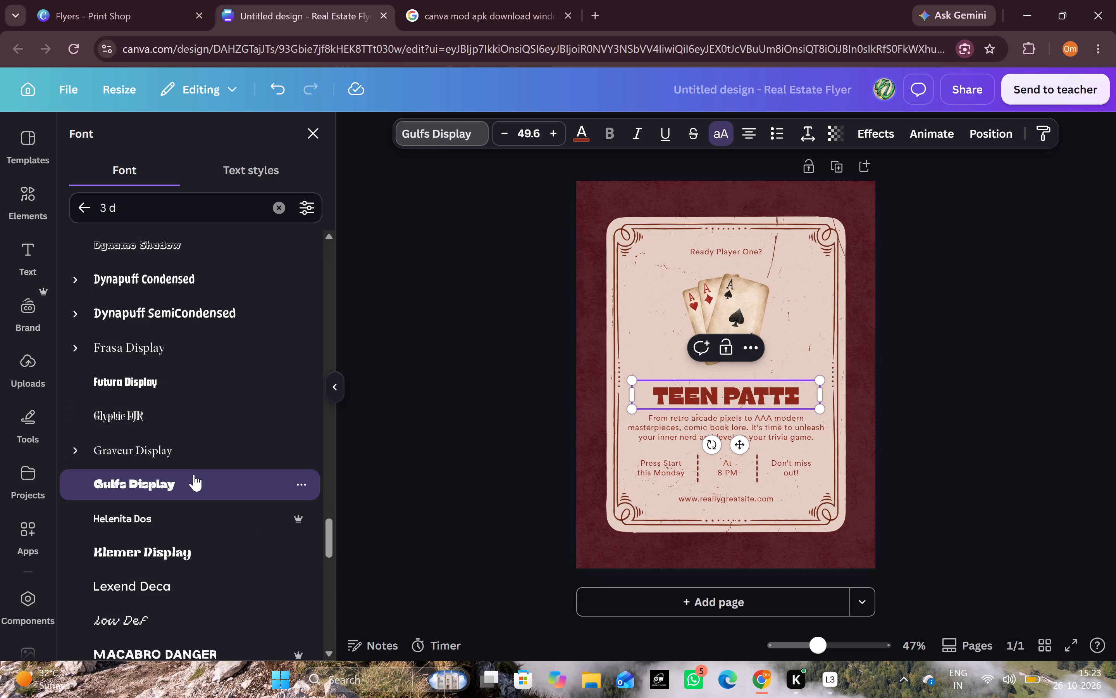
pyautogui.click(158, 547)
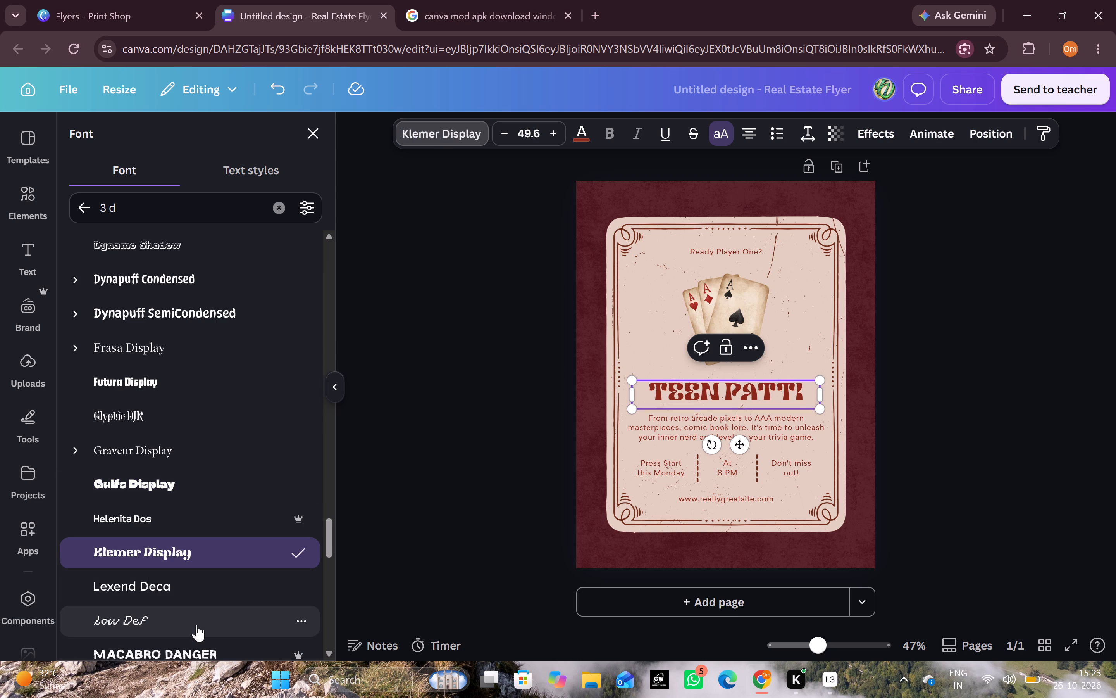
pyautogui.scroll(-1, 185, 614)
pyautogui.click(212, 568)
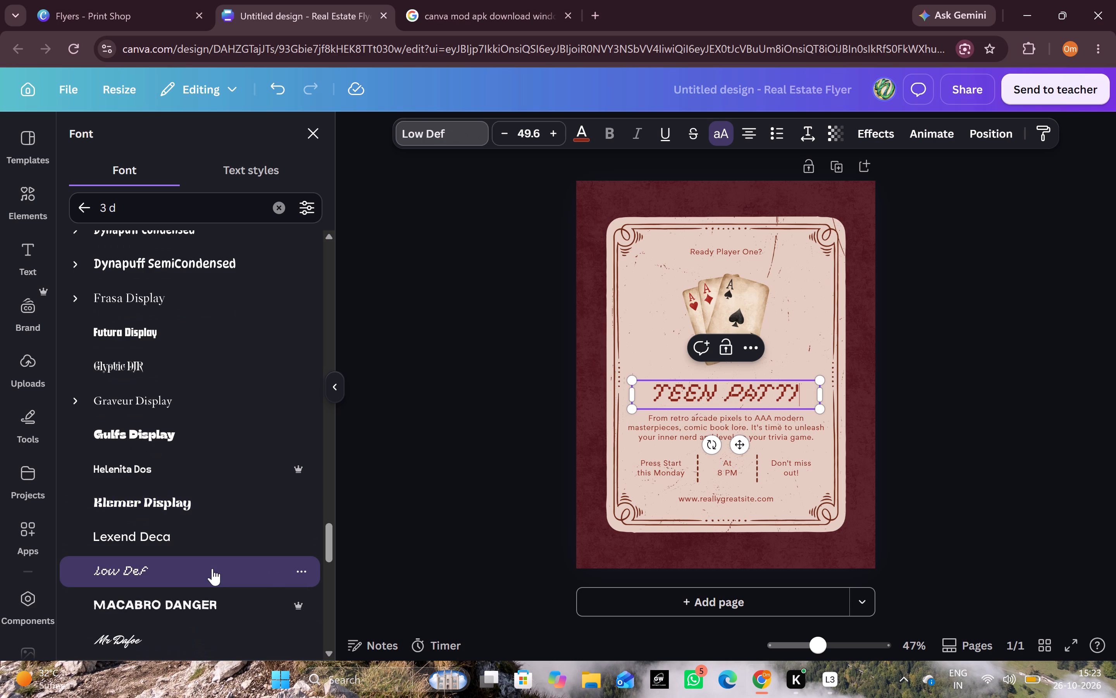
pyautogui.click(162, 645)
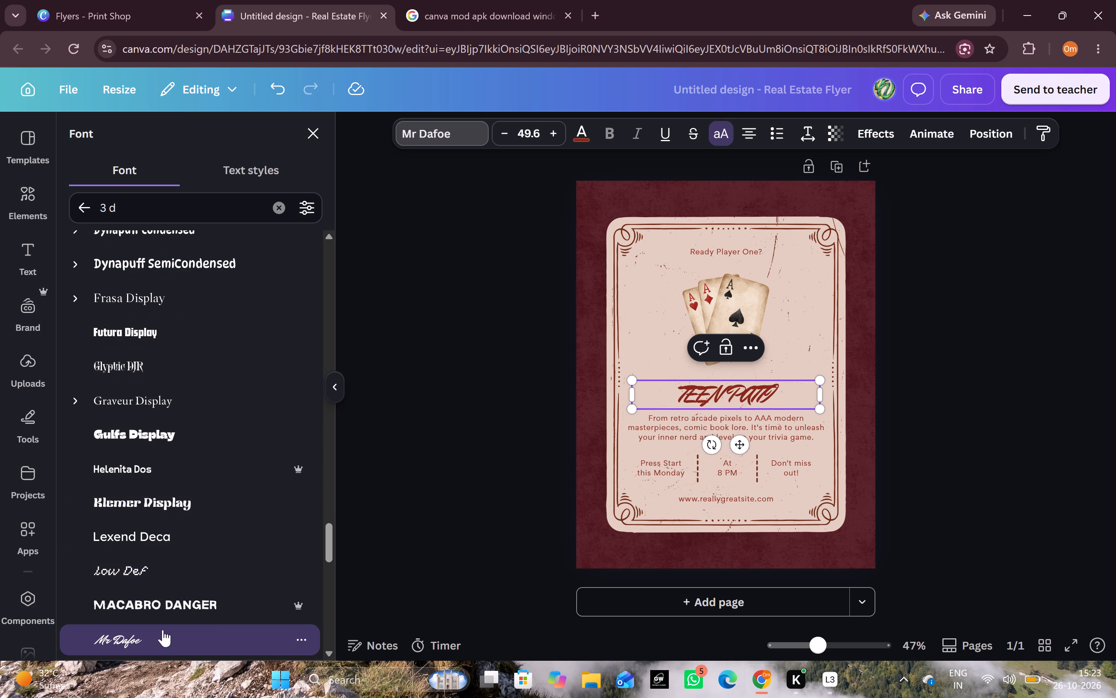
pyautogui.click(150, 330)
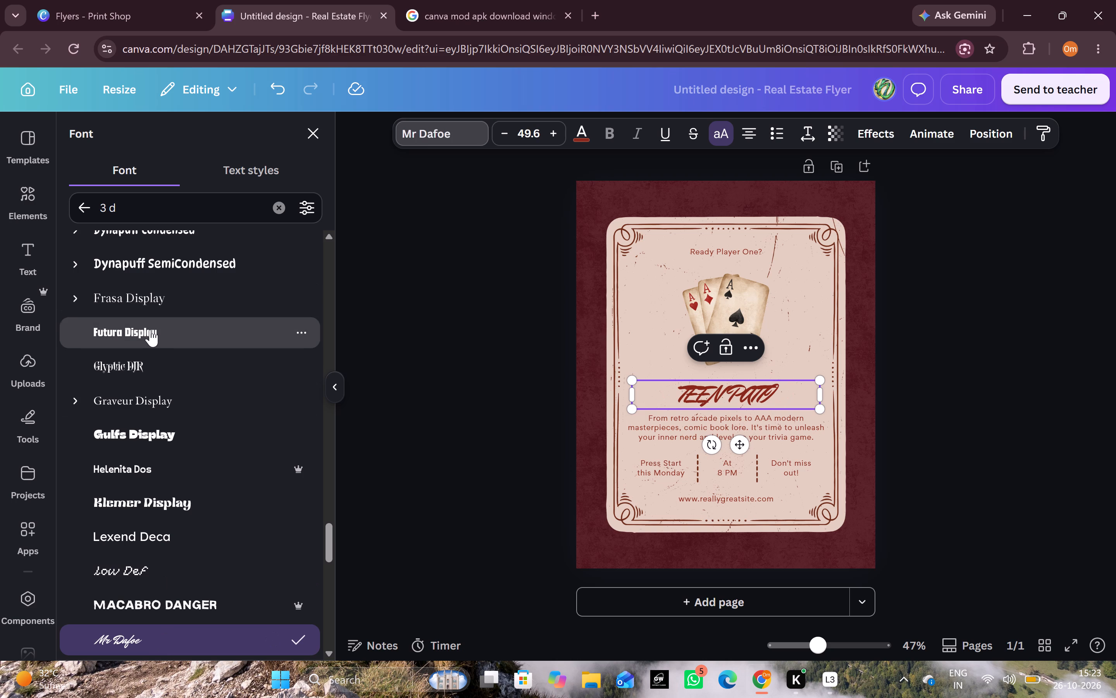
# Apply the ITC Magnifico font to the TEEN PATTI heading.
pyautogui.scroll(-3, 150, 330)
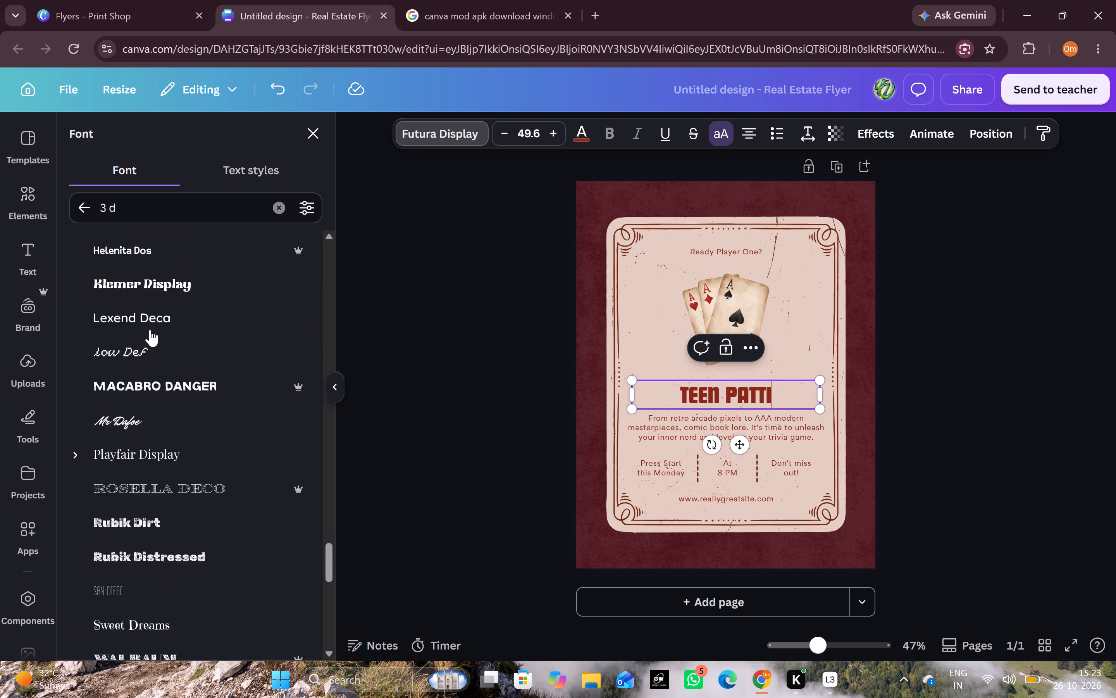
pyautogui.scroll(-1, 150, 333)
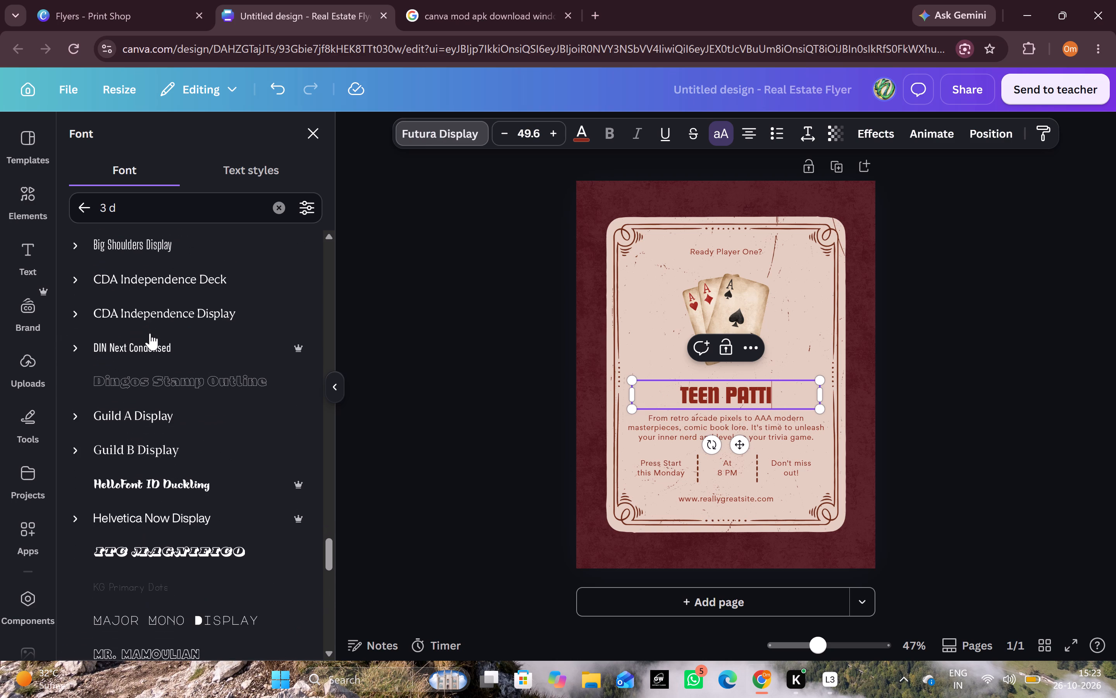
pyautogui.scroll(-1, 150, 333)
pyautogui.click(153, 546)
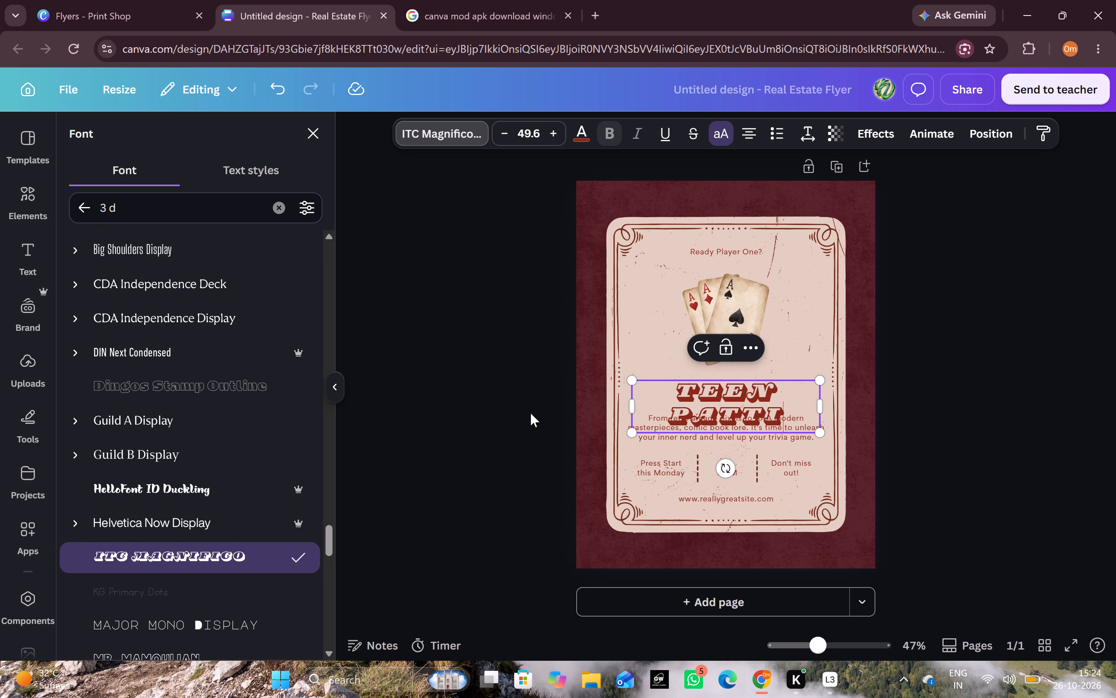
pyautogui.scroll(-2, 266, 515)
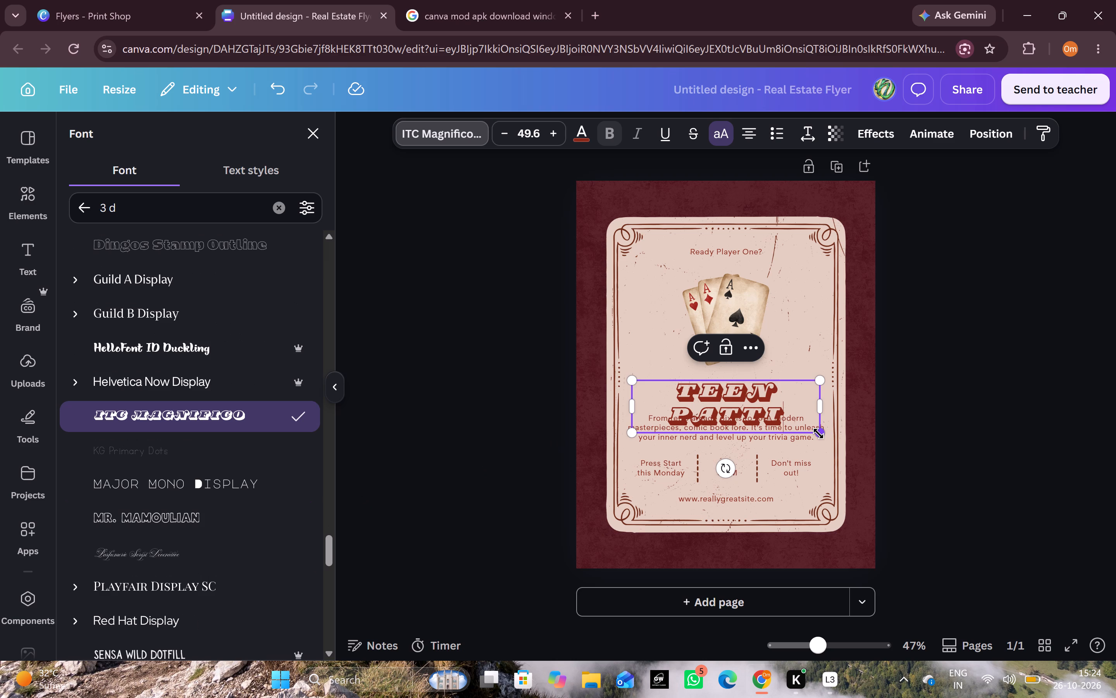
# Shrink the TEEN PATTI heading to size 33 and widen its text box so the words fit on one line.
pyautogui.moveTo(818, 434); pyautogui.dragTo(816, 388)
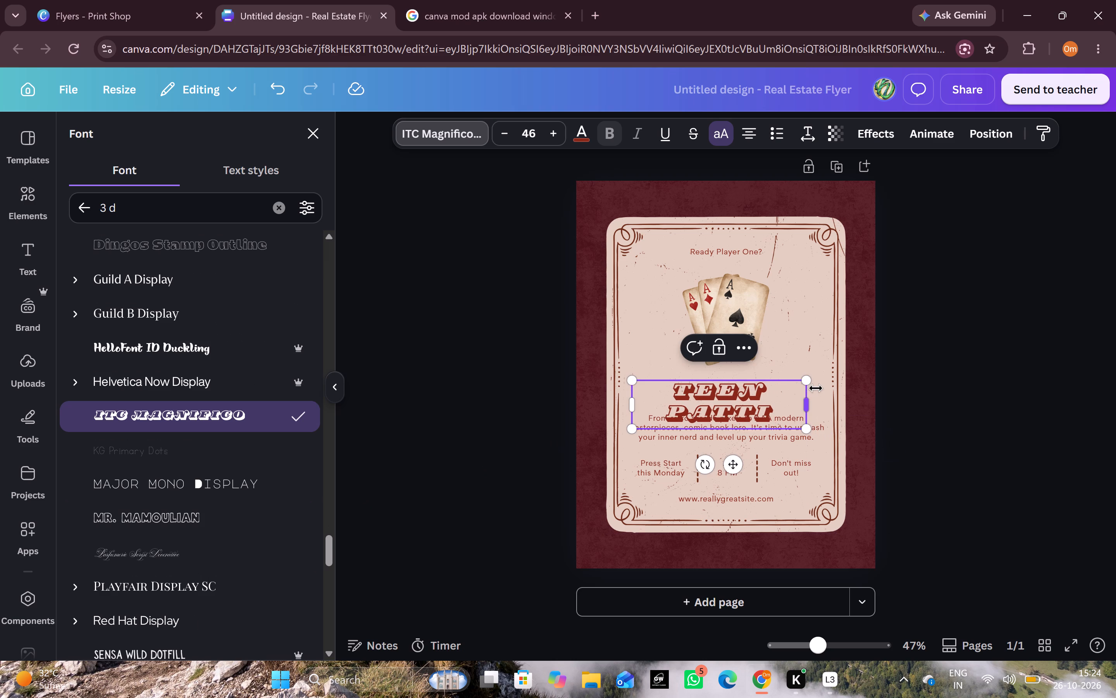
pyautogui.moveTo(808, 430); pyautogui.dragTo(777, 399)
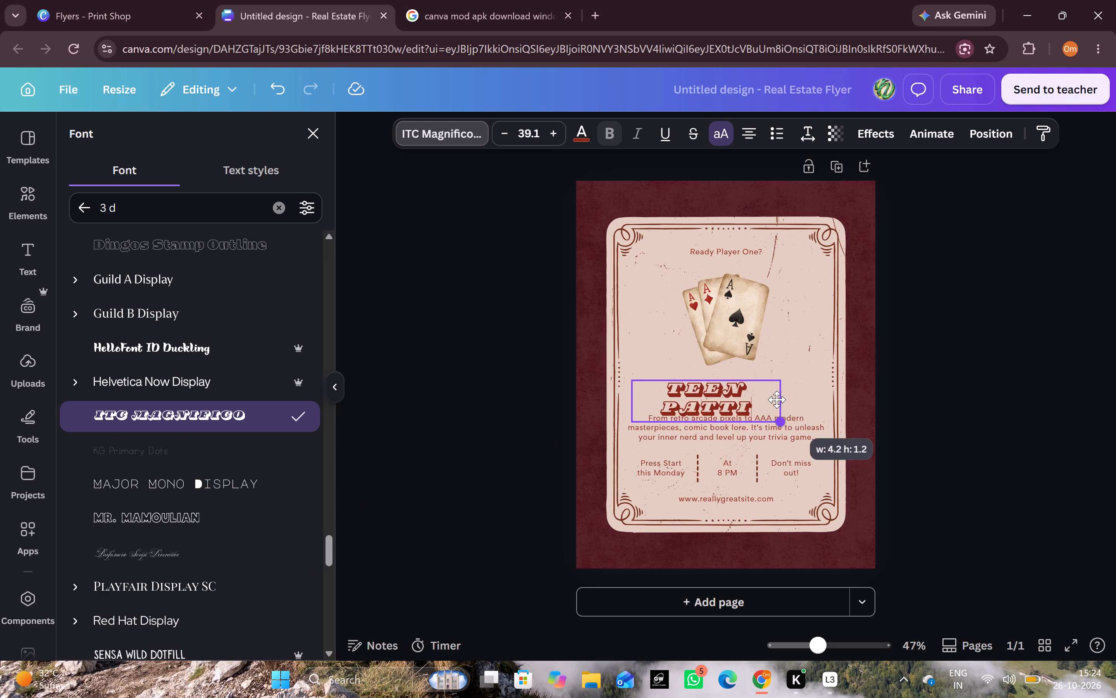
pyautogui.moveTo(777, 399); pyautogui.dragTo(769, 392)
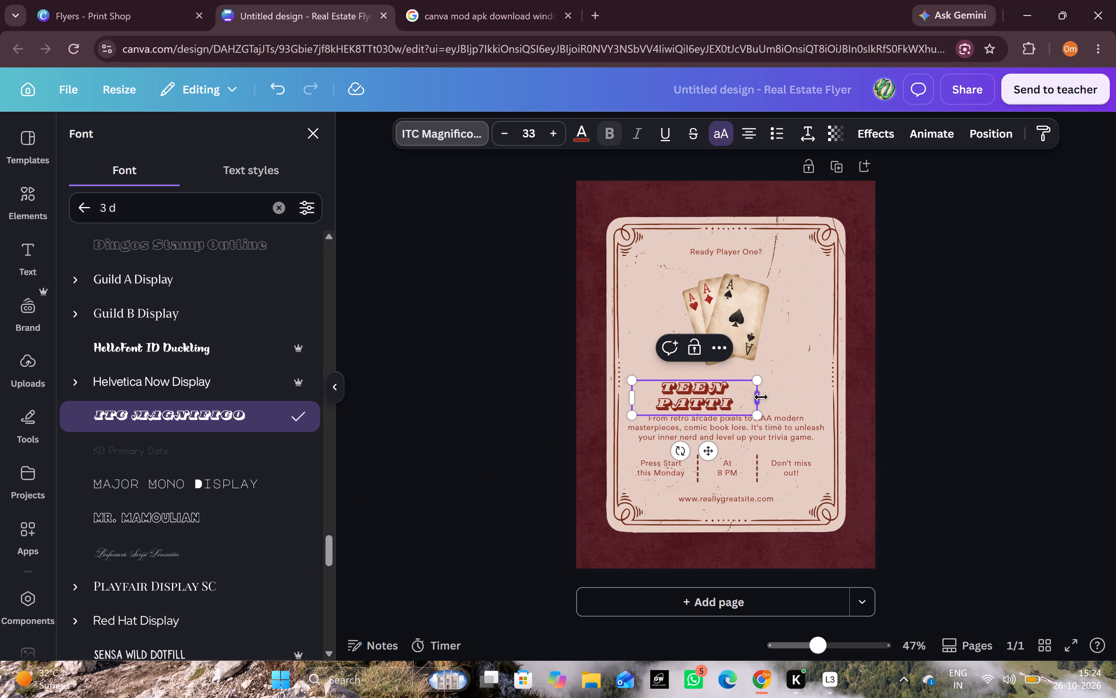
pyautogui.moveTo(761, 397); pyautogui.dragTo(840, 392)
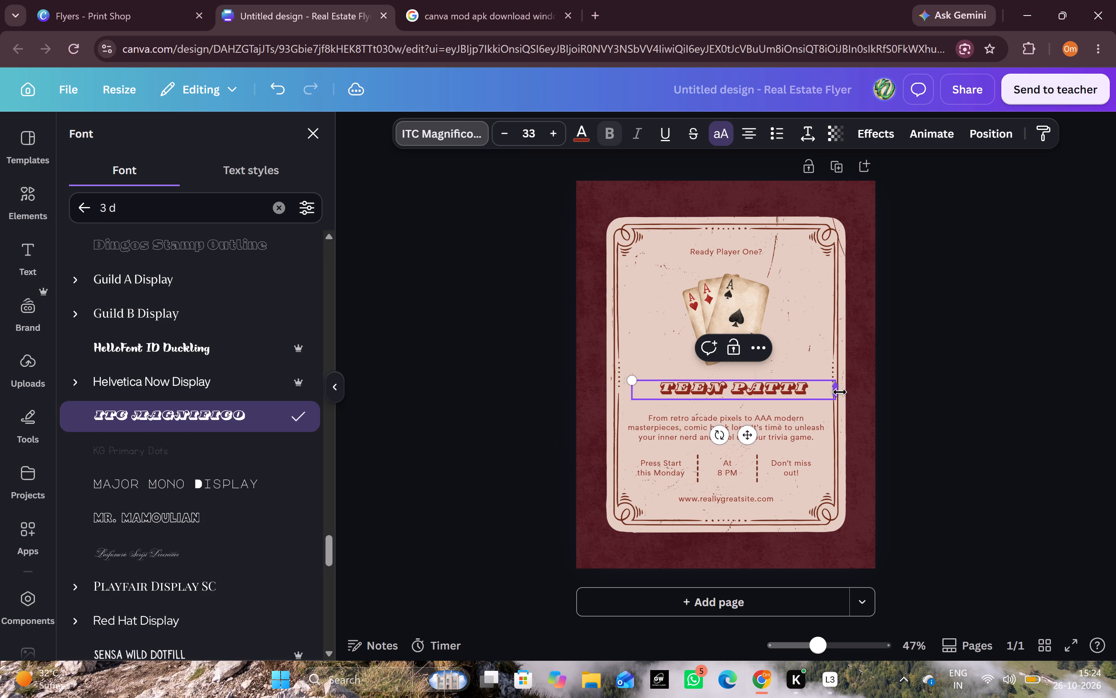
# Increase the TEEN PATTI heading's font size to 42.
pyautogui.click(734, 398)
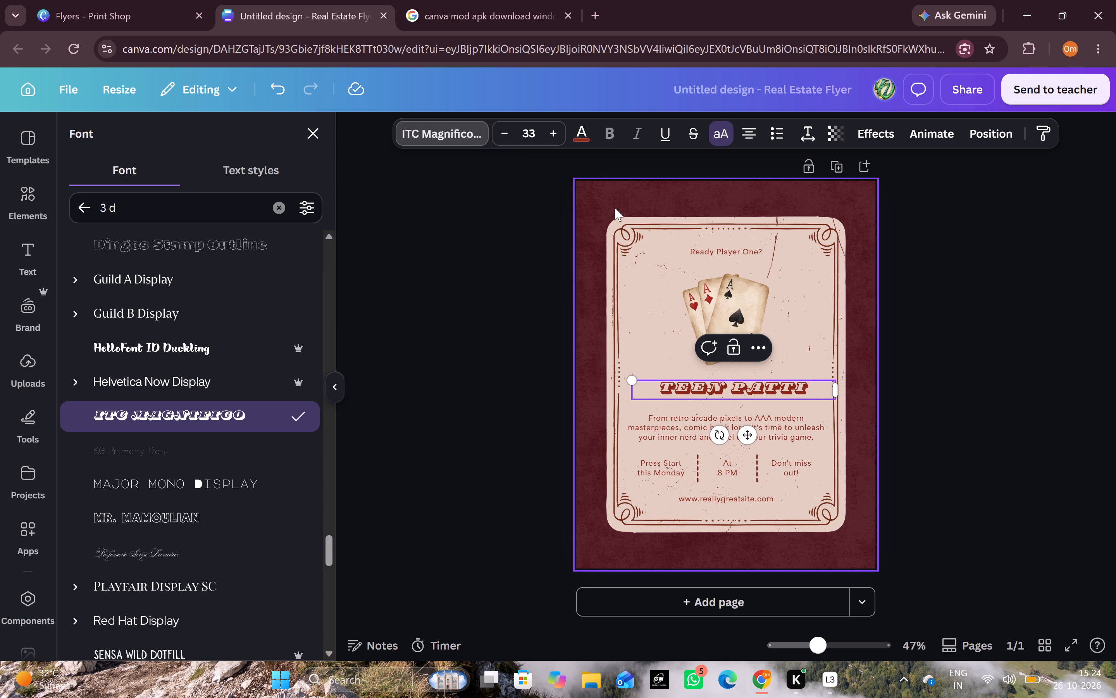
pyautogui.tripleClick(556, 136)
pyautogui.tripleClick(556, 136)
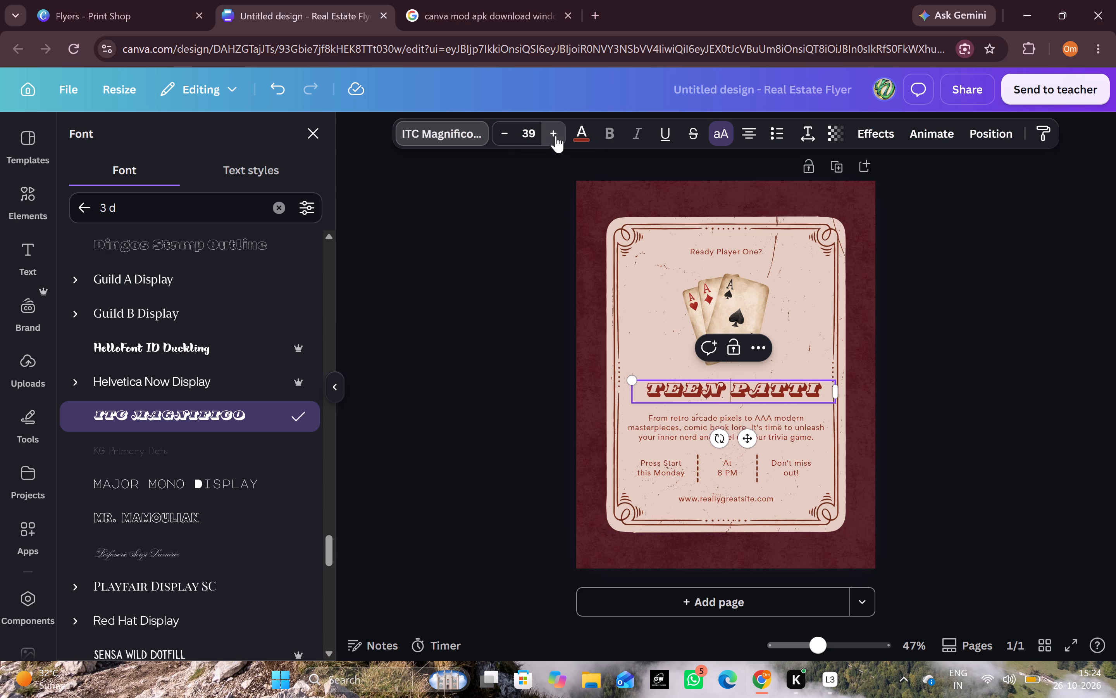
pyautogui.click(556, 136)
pyautogui.click(556, 136)
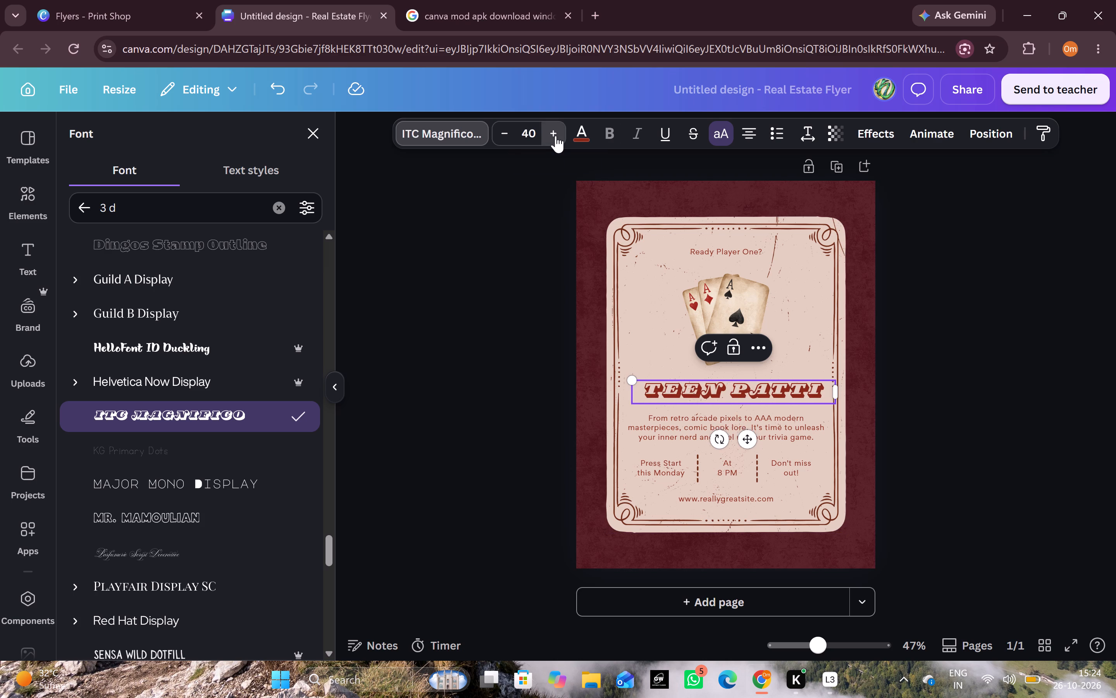
pyautogui.click(556, 136)
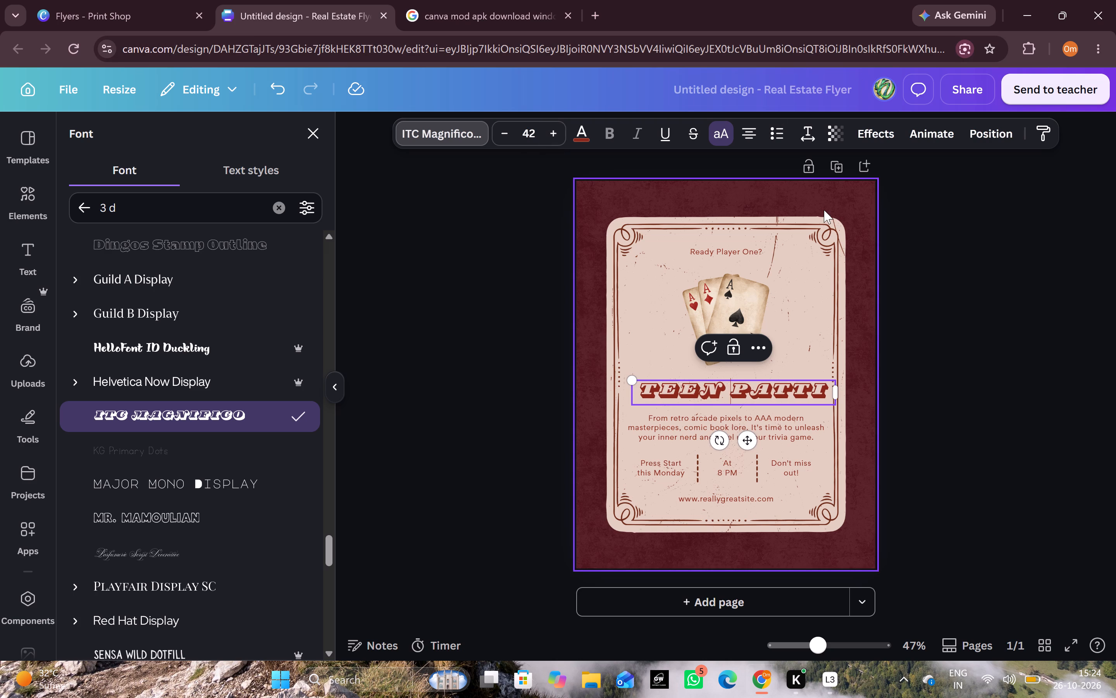
pyautogui.click(718, 206)
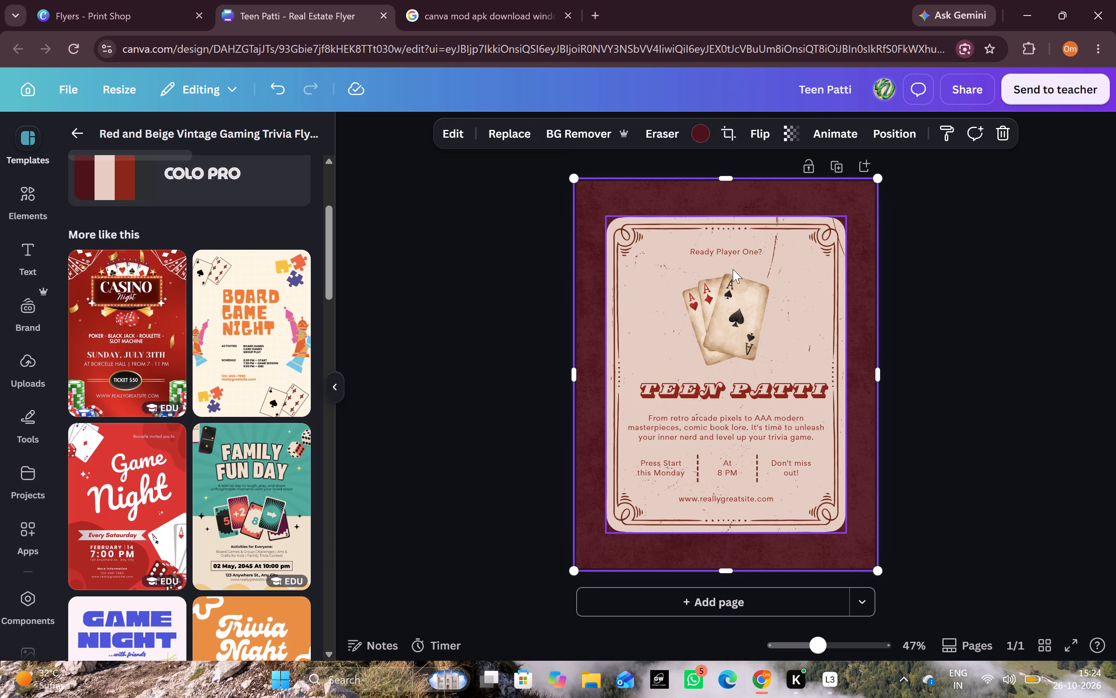
pyautogui.click(735, 250)
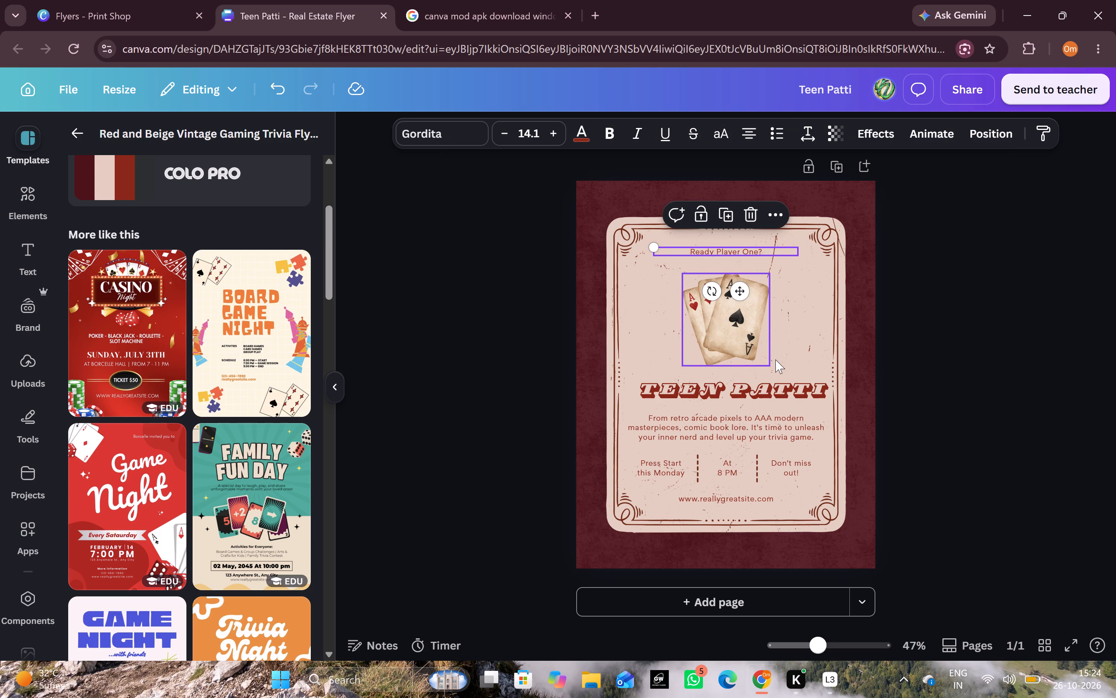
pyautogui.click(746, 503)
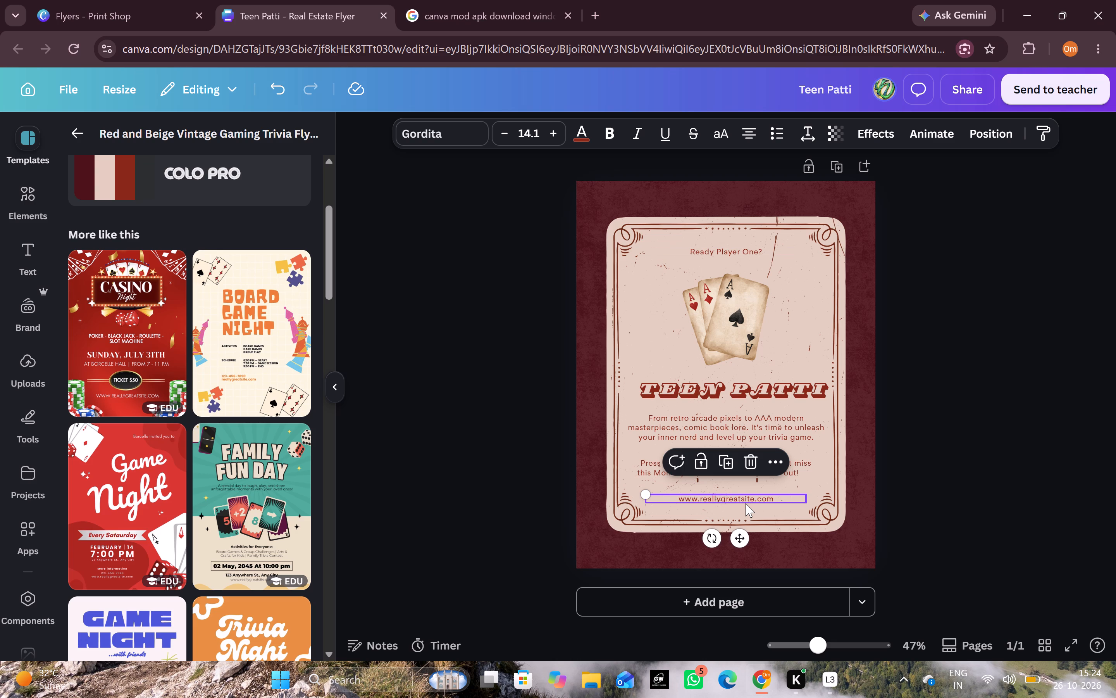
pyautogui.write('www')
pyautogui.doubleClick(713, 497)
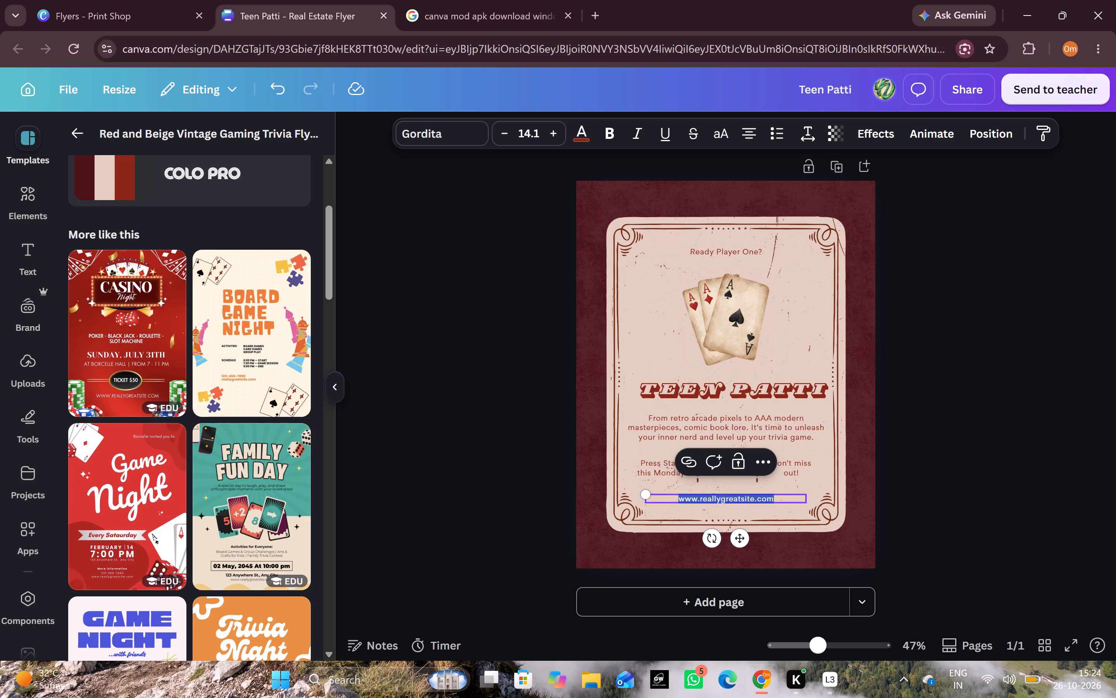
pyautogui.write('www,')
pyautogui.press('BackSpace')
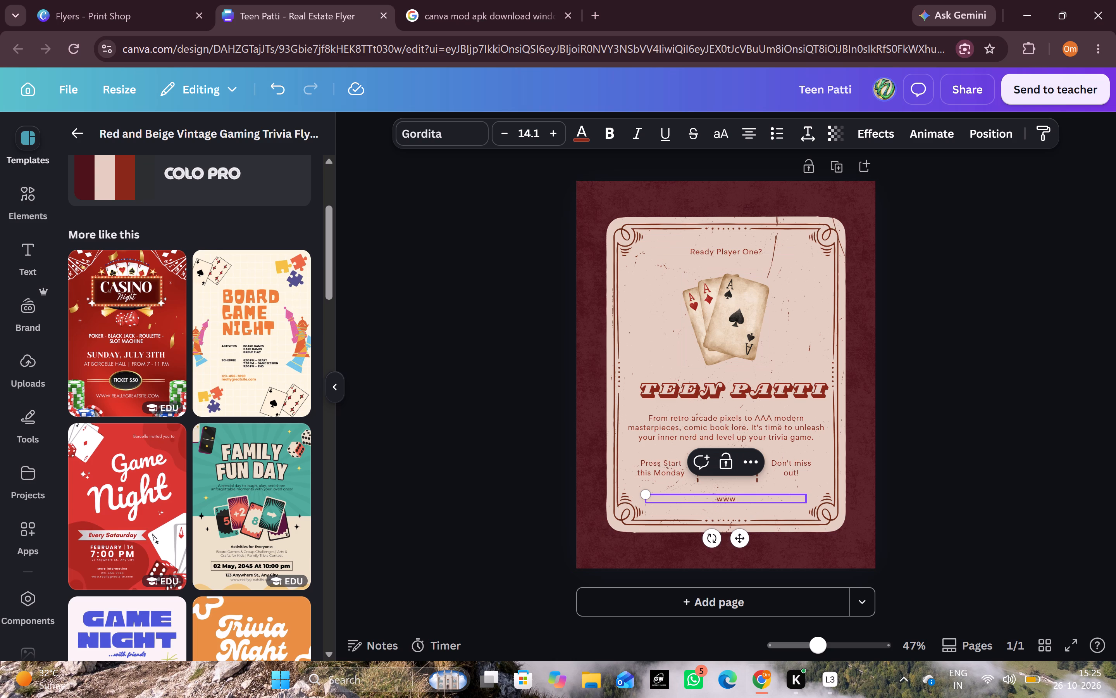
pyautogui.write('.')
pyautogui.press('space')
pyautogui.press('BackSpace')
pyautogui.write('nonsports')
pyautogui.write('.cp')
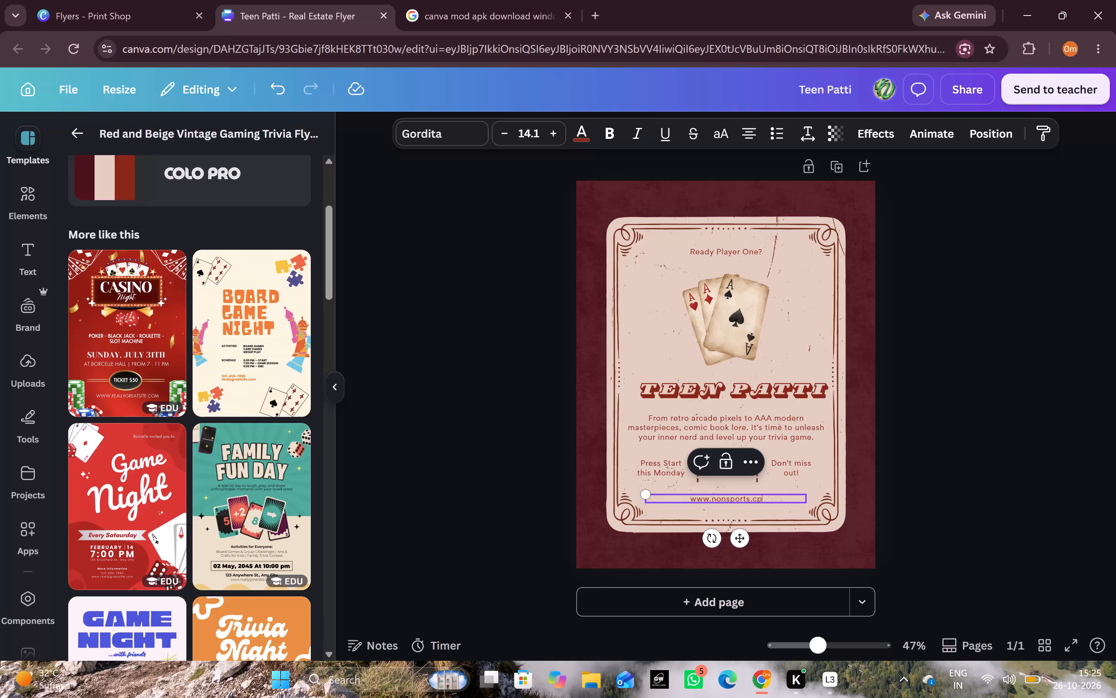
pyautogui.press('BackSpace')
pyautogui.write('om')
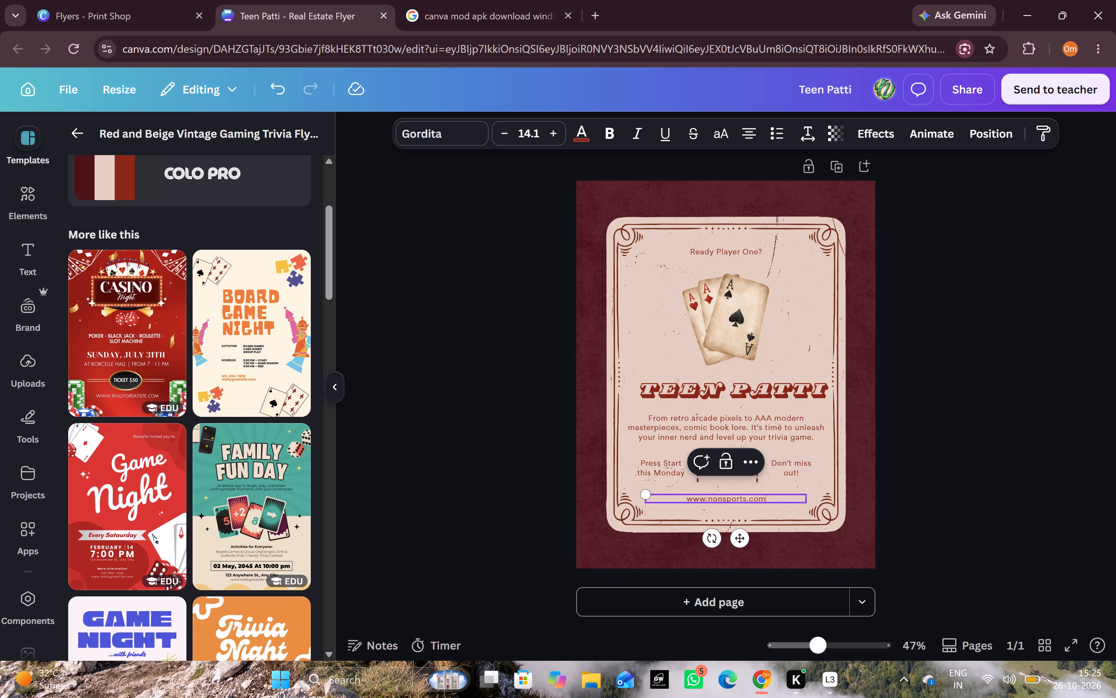
# Clear the website line at the bottom of the flyer and enter #pattebaaz in its place.
pyautogui.press('BackSpace')
pyautogui.press('BackSpace')
pyautogui.press('BackSpace')
pyautogui.press('BackSpace')
pyautogui.press('BackSpace')
pyautogui.press('BackSpace')
pyautogui.press('BackSpace')
pyautogui.press('BackSpace')
pyautogui.press('BackSpace')
pyautogui.press('BackSpace')
pyautogui.press('BackSpace')
pyautogui.press('BackSpace')
pyautogui.press('BackSpace')
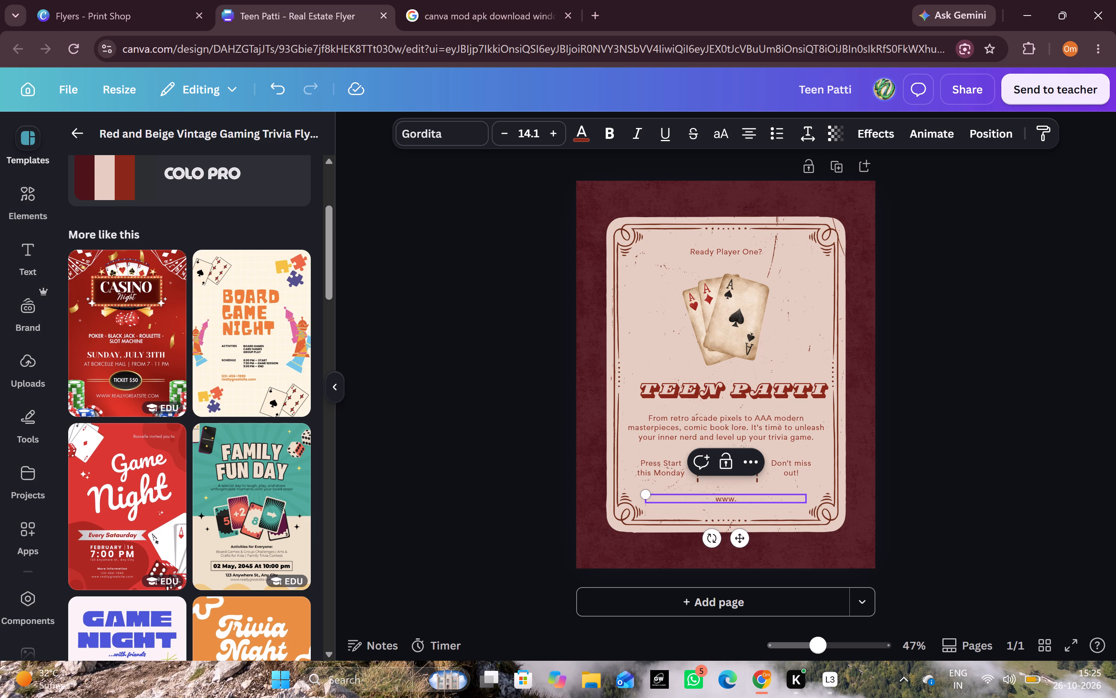
pyautogui.write('jua')
pyautogui.press('BackSpace')
pyautogui.press('BackSpace')
pyautogui.press('BackSpace')
pyautogui.press('BackSpace')
pyautogui.press('BackSpace')
pyautogui.press('BackSpace')
pyautogui.press('BackSpace')
pyautogui.hotkey('shift', '#')
pyautogui.write('pattebaaz')
pyautogui.click(918, 414)
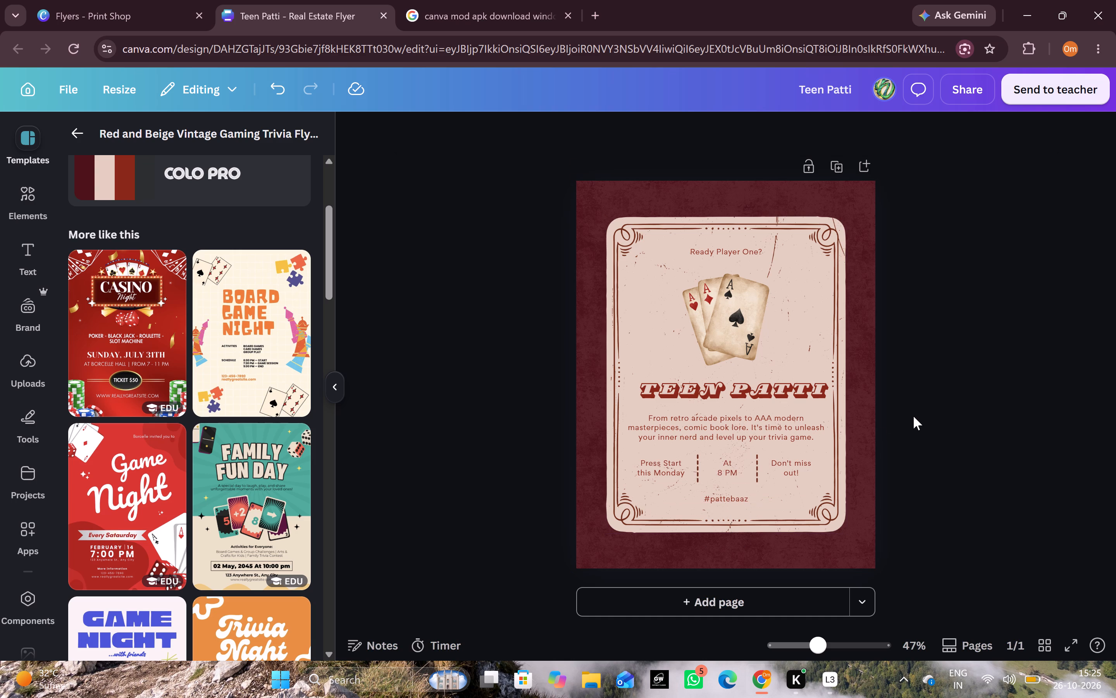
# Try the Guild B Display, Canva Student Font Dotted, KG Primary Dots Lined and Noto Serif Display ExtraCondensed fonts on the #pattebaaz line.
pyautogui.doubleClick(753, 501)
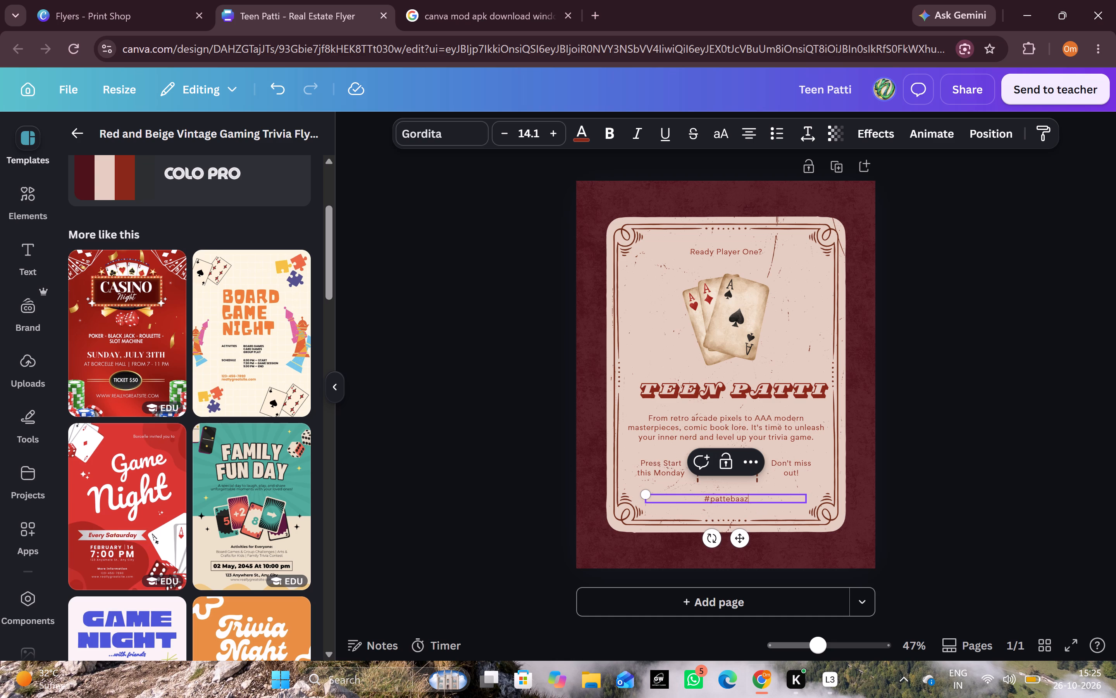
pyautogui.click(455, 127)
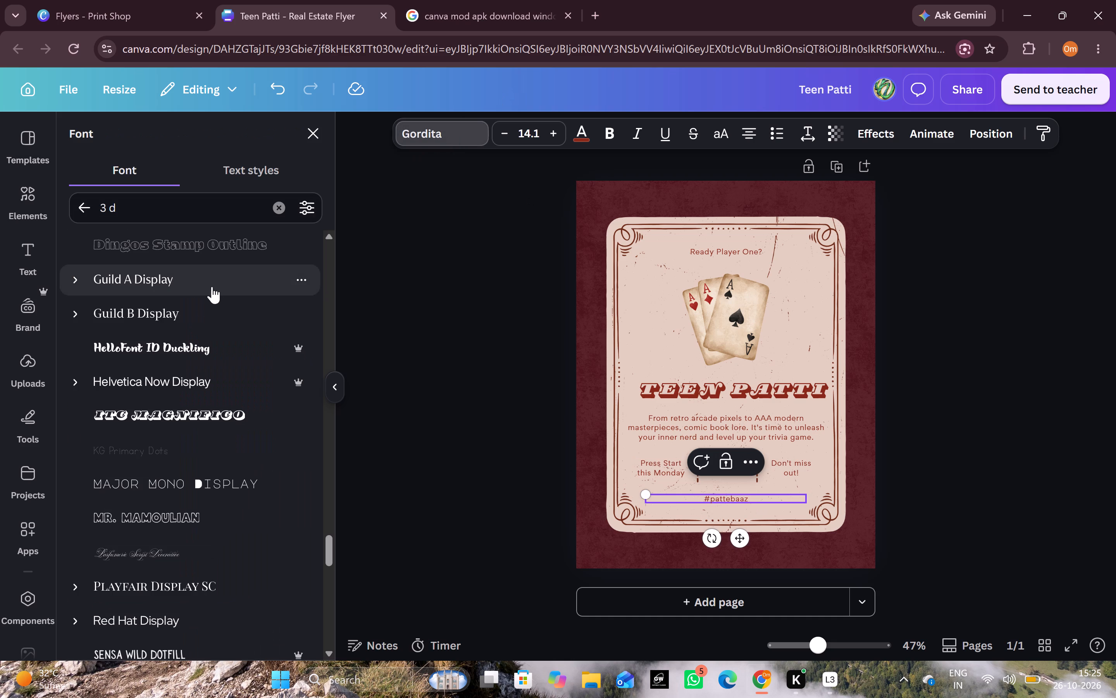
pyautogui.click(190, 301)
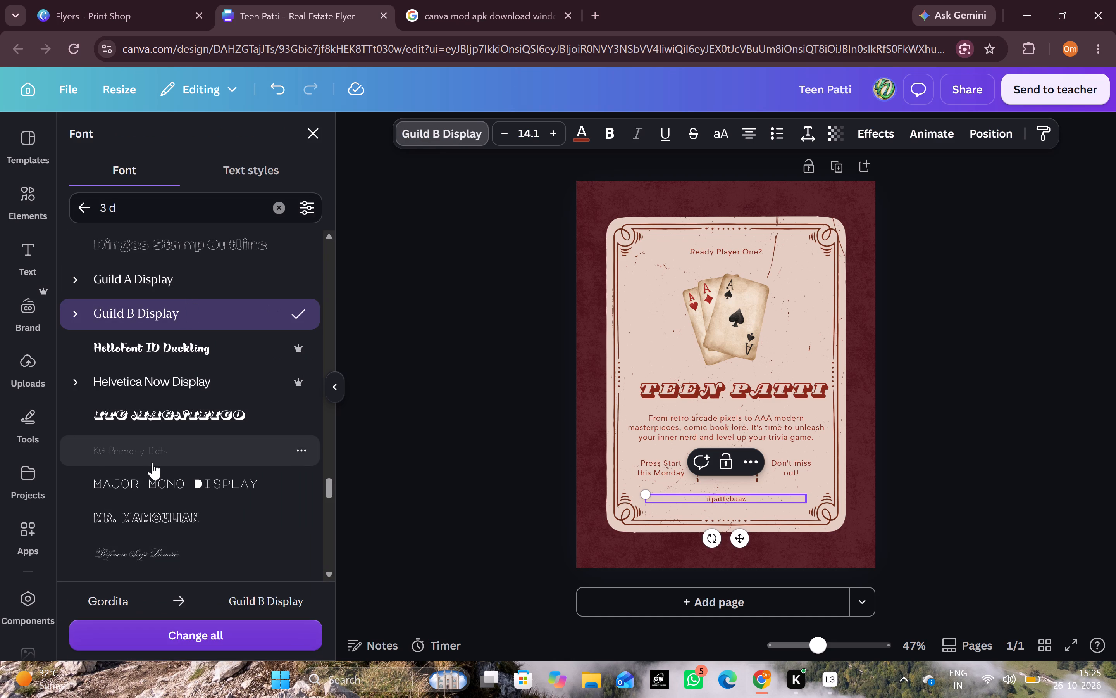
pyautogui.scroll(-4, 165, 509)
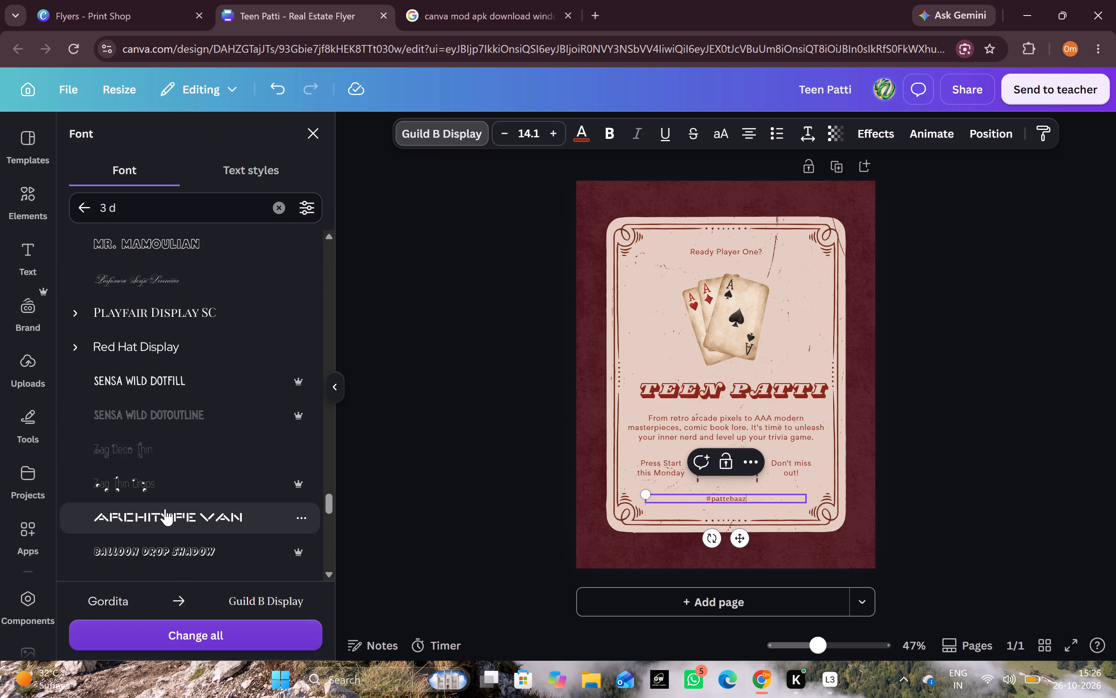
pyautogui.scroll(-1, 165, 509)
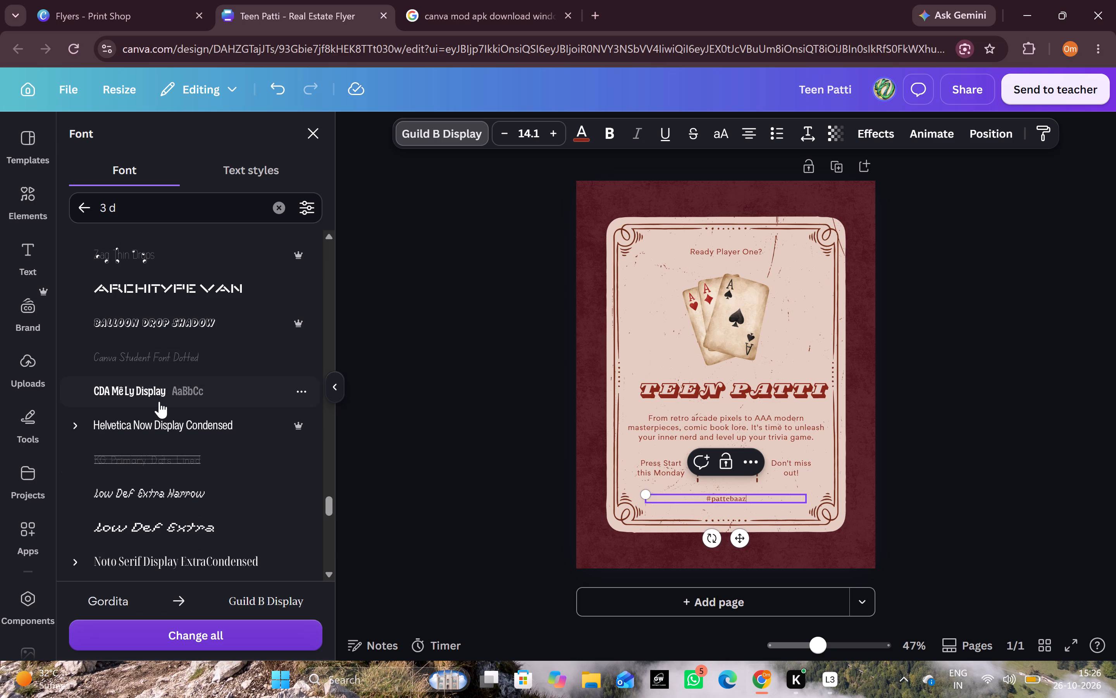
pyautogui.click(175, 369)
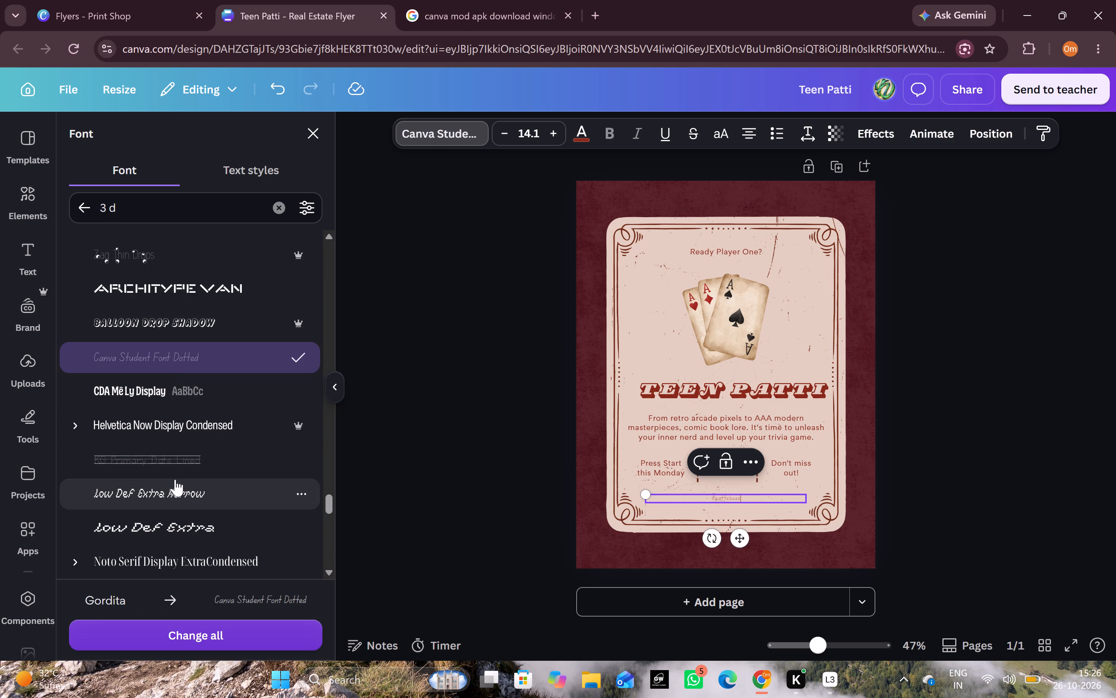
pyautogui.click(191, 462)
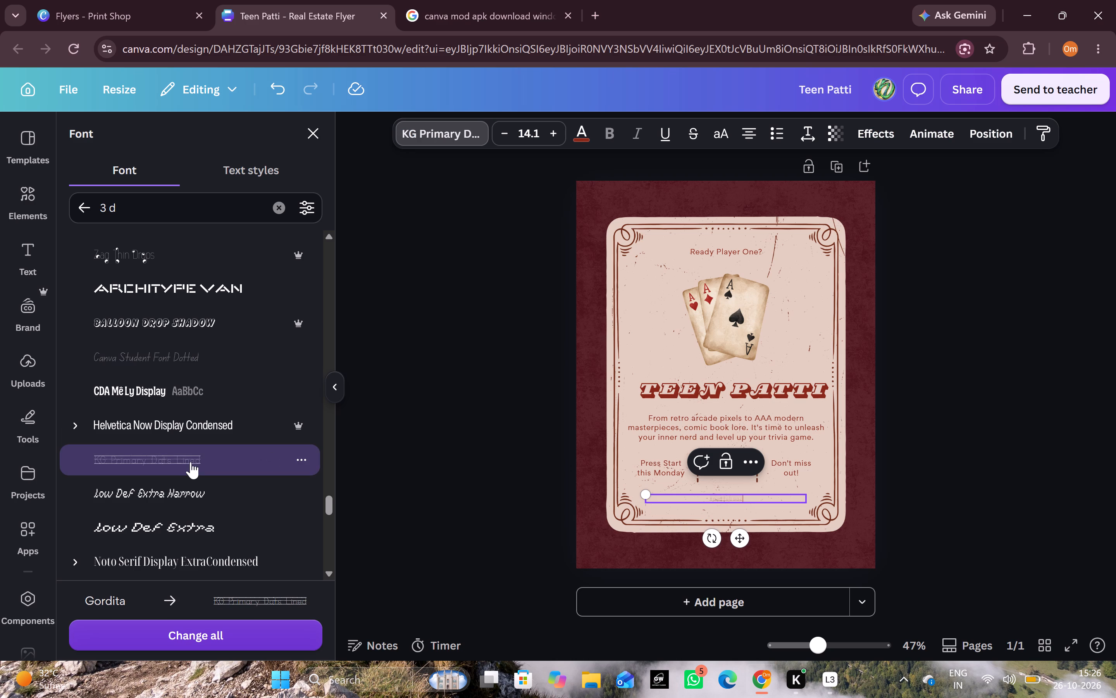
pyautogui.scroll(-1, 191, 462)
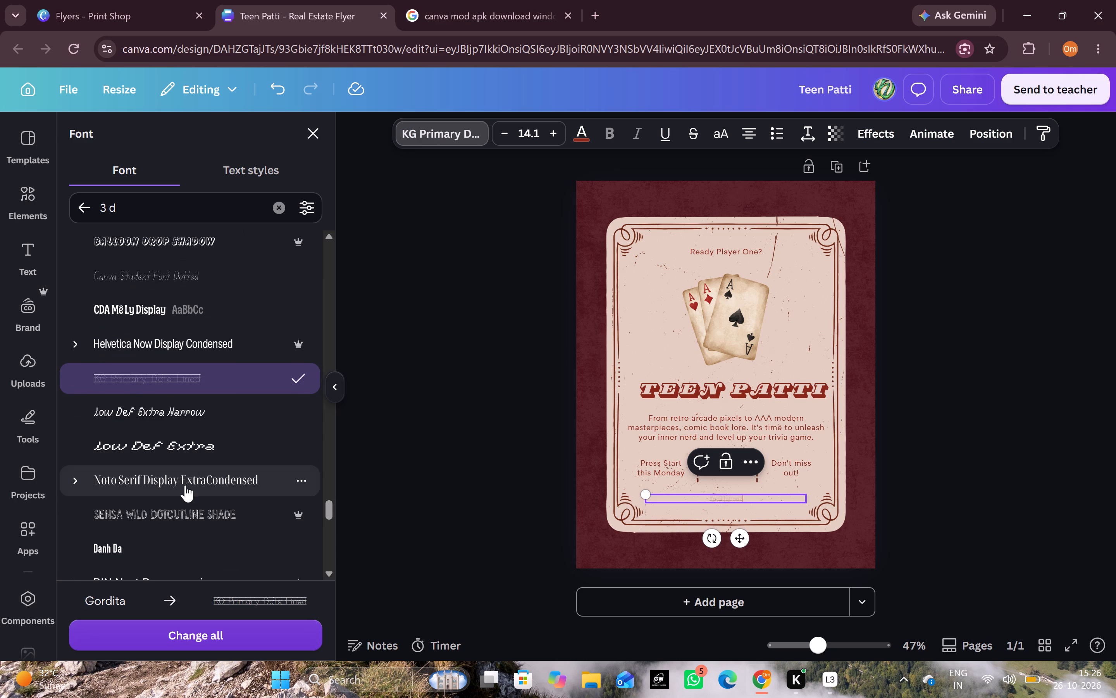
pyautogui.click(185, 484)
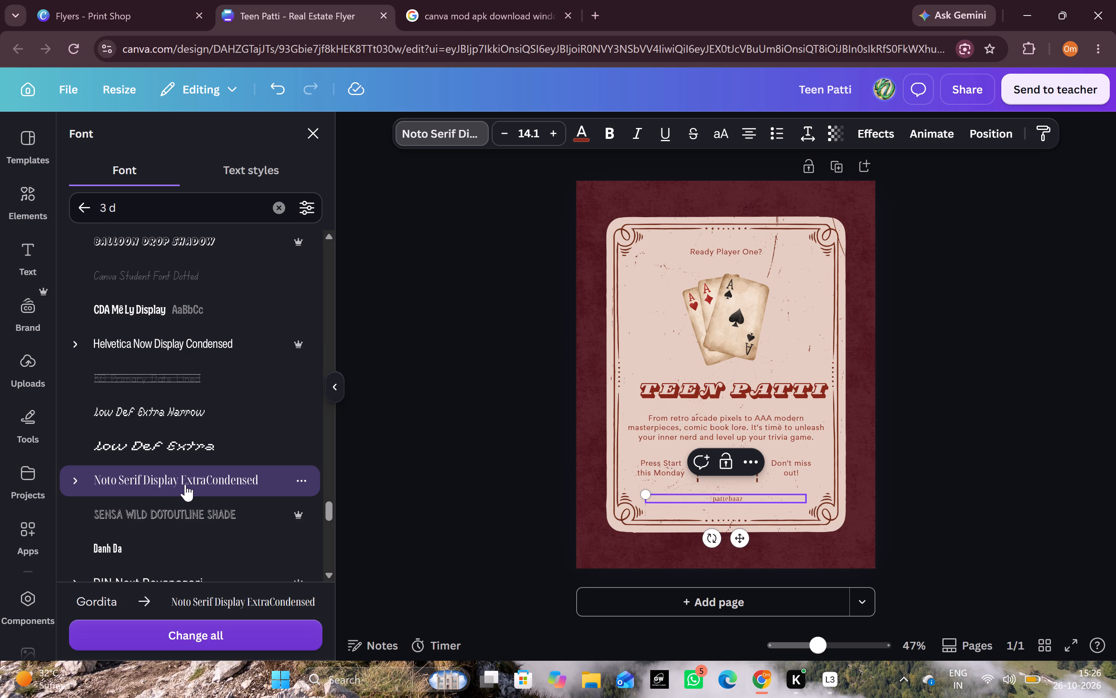
# Increase the #pattebaaz line's font size to 26.1.
pyautogui.tripleClick(561, 126)
pyautogui.tripleClick(561, 126)
pyautogui.tripleClick(561, 126)
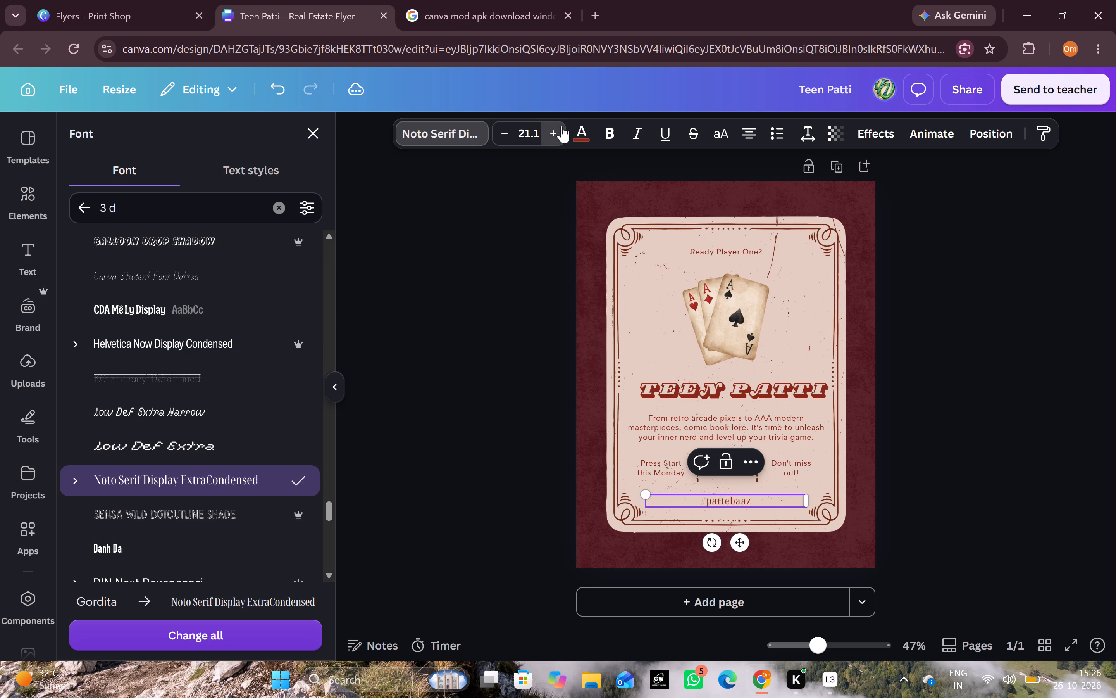
pyautogui.tripleClick(561, 126)
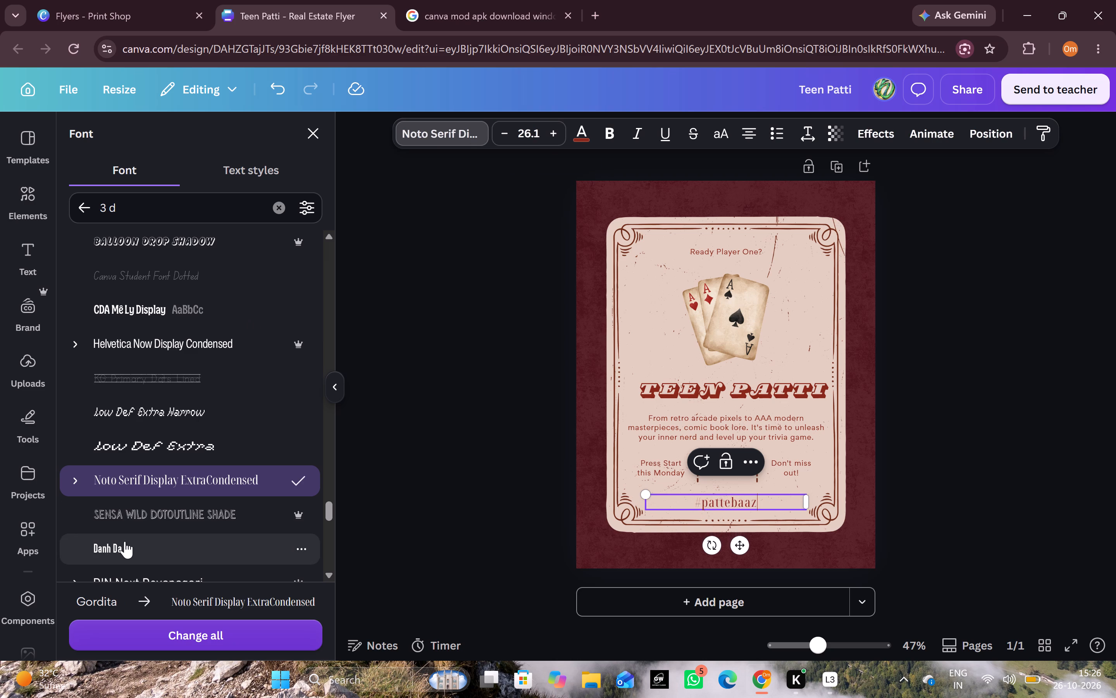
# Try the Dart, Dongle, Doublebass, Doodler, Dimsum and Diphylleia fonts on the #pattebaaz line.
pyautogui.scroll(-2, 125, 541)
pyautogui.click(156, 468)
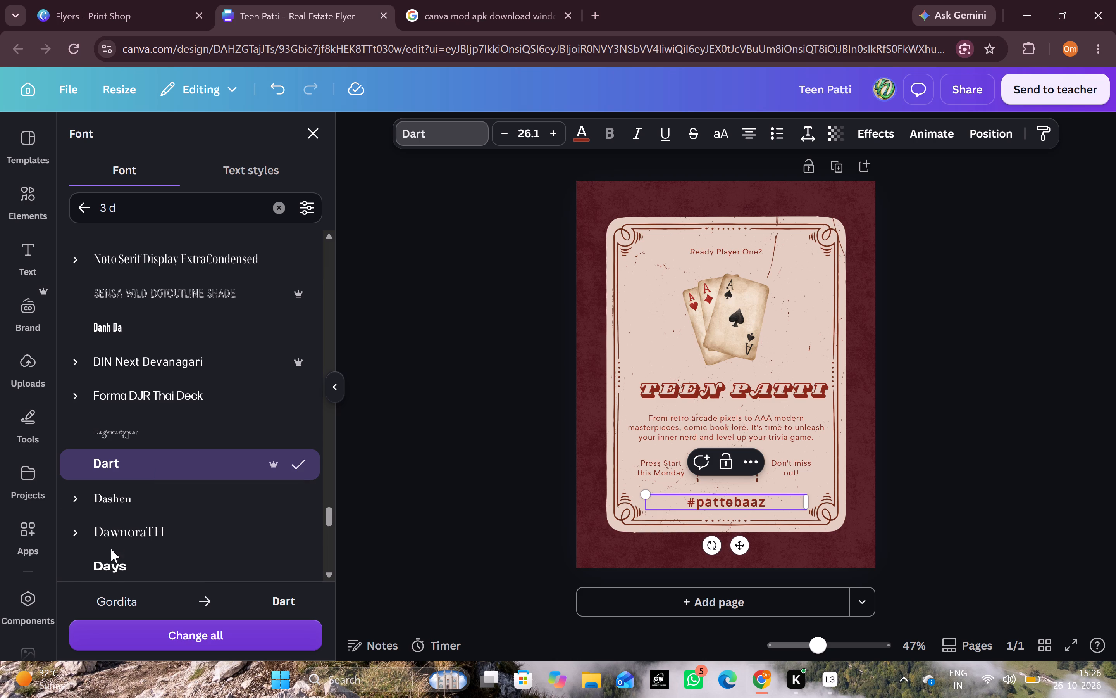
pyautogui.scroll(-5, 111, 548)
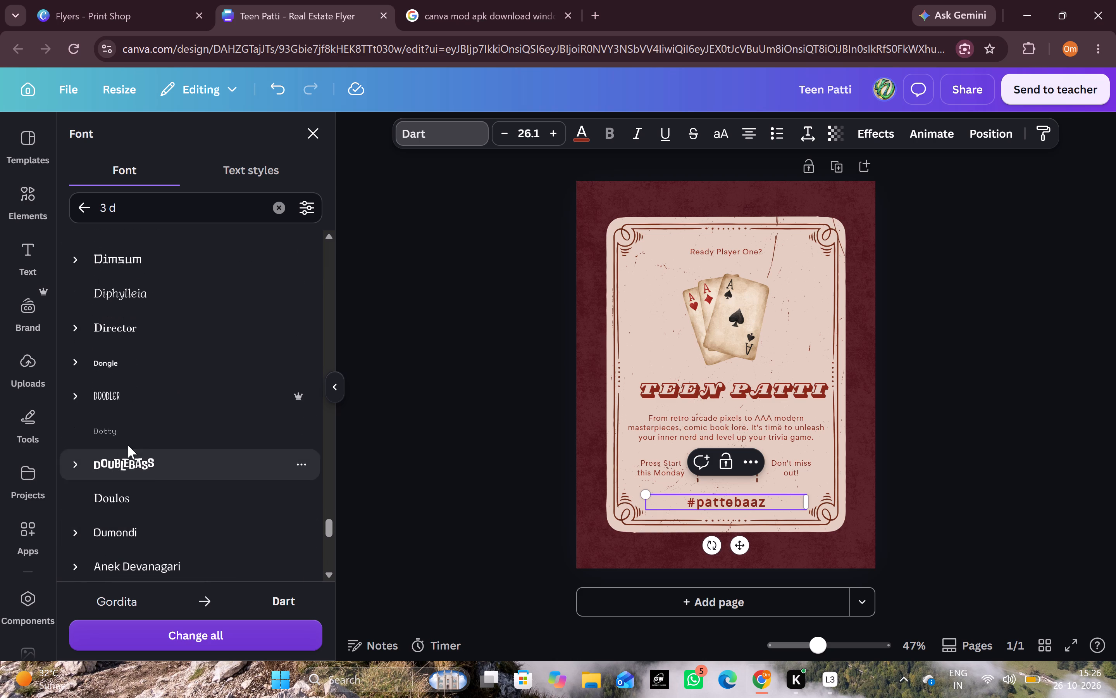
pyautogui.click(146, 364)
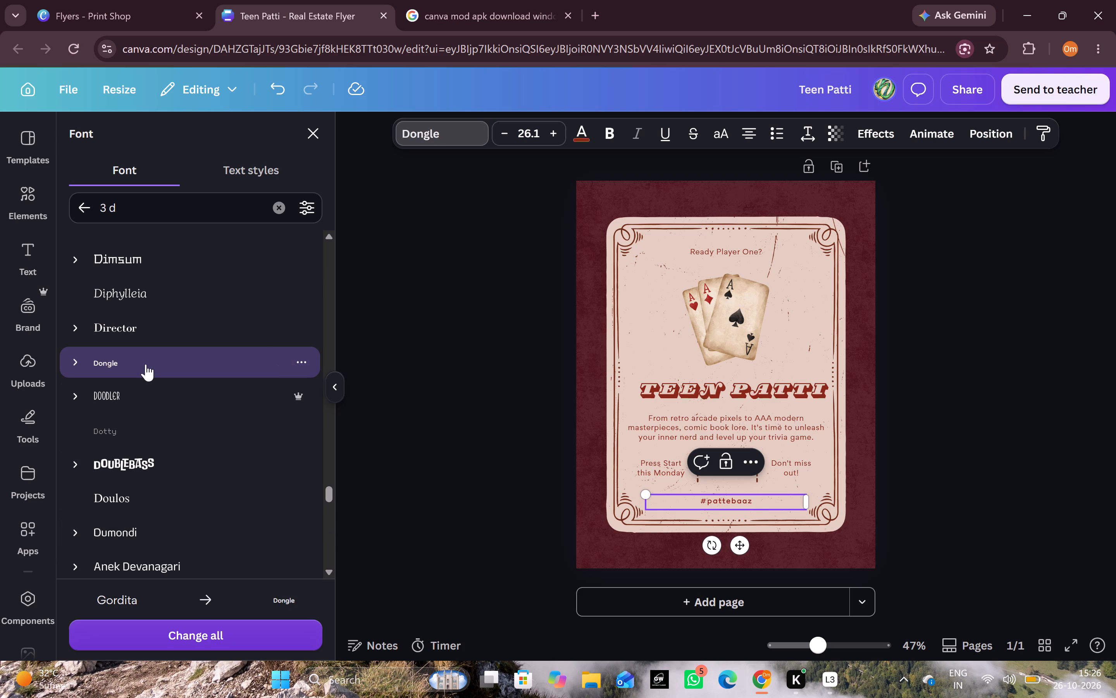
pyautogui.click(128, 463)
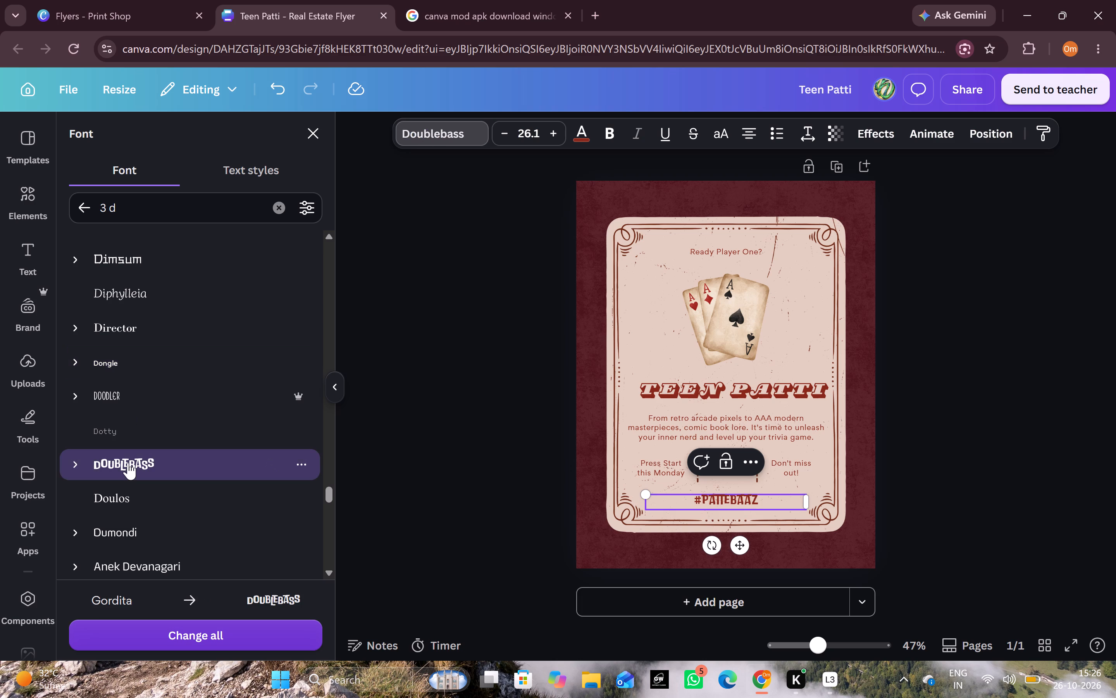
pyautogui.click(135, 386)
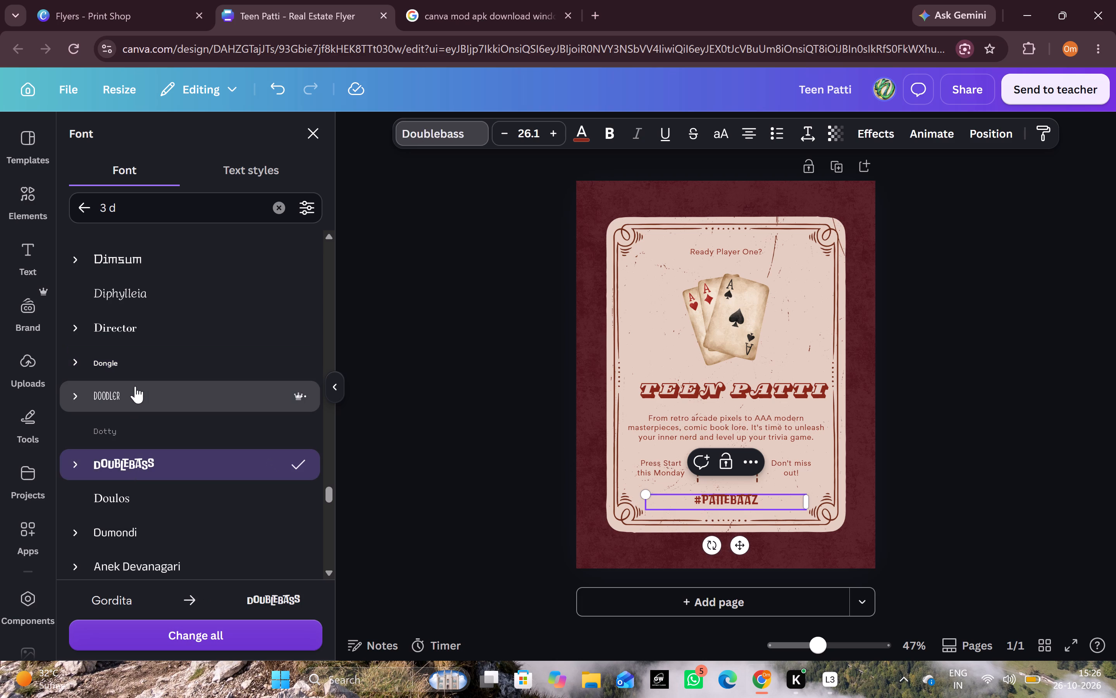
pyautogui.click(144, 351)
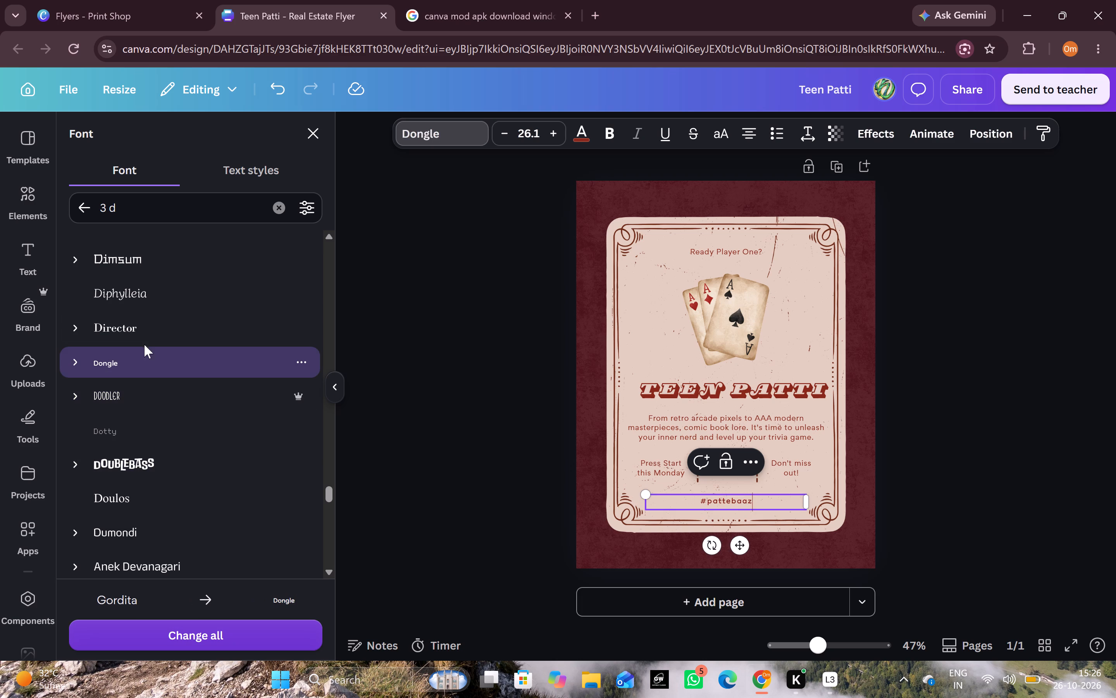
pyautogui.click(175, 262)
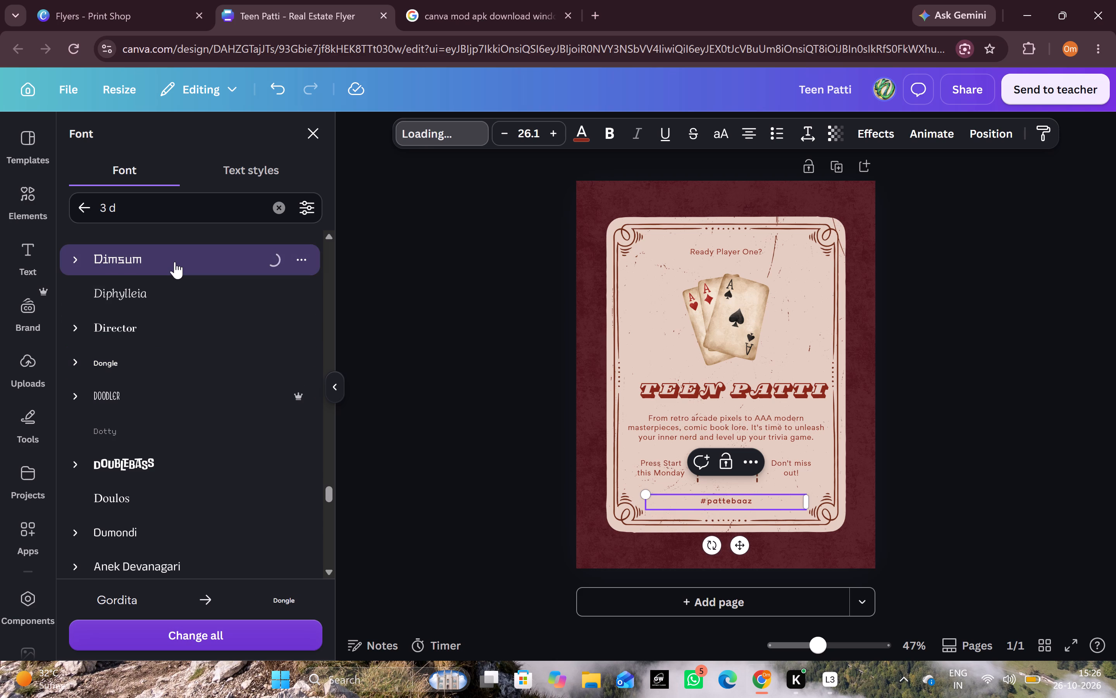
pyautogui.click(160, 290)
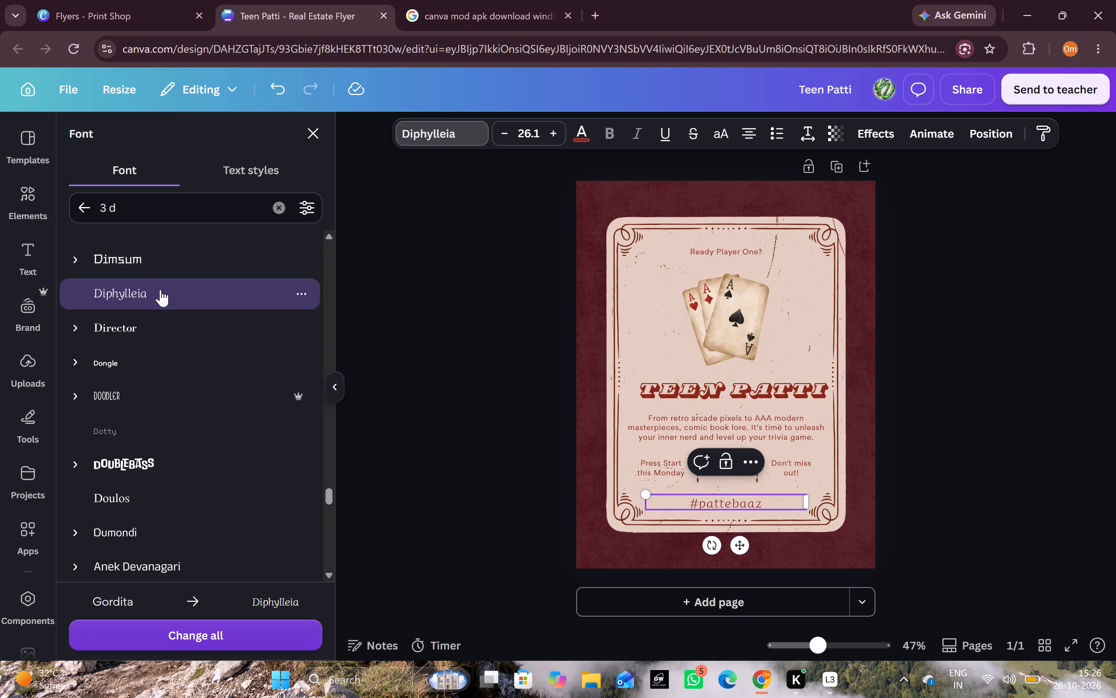
# Apply the Director font to the #pattebaaz line.
pyautogui.click(159, 316)
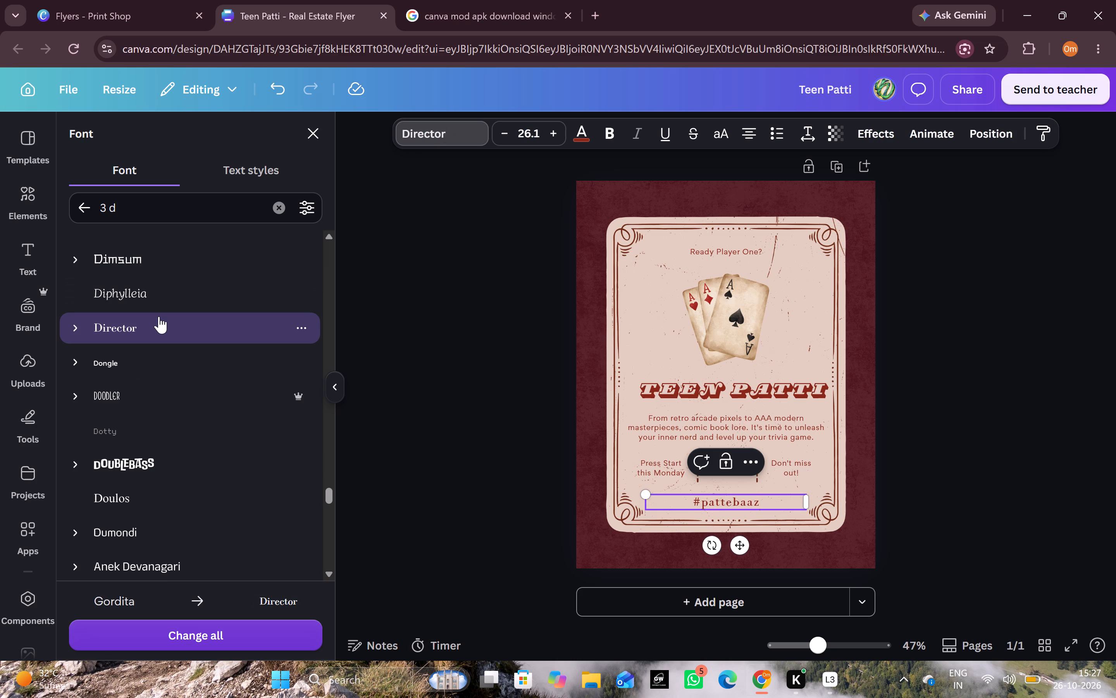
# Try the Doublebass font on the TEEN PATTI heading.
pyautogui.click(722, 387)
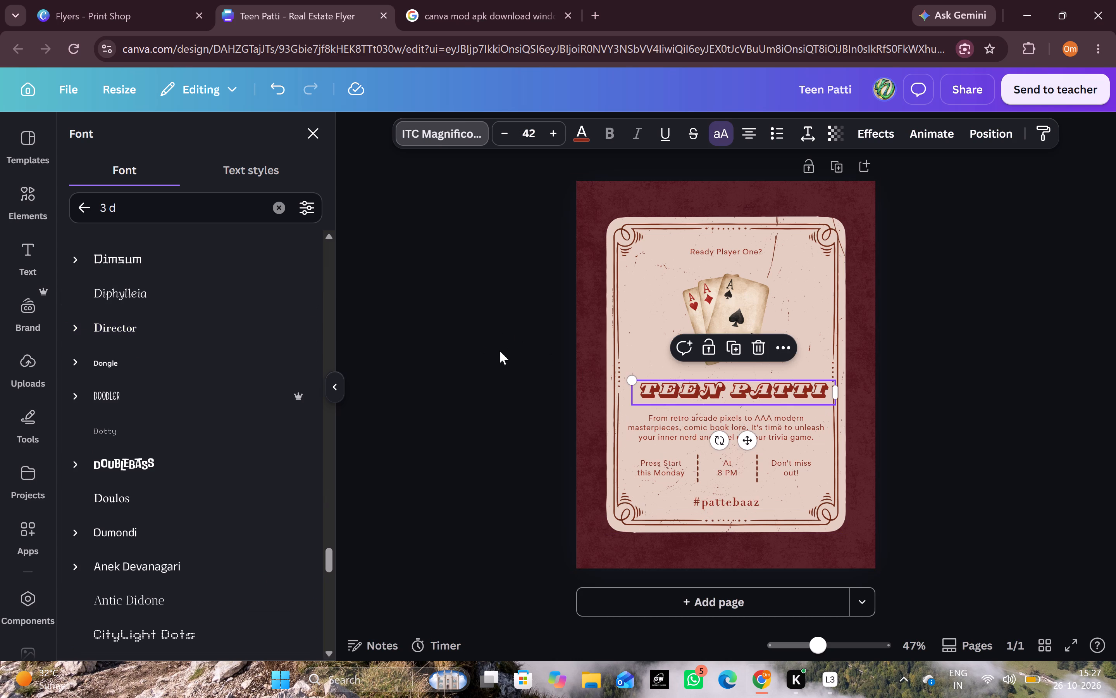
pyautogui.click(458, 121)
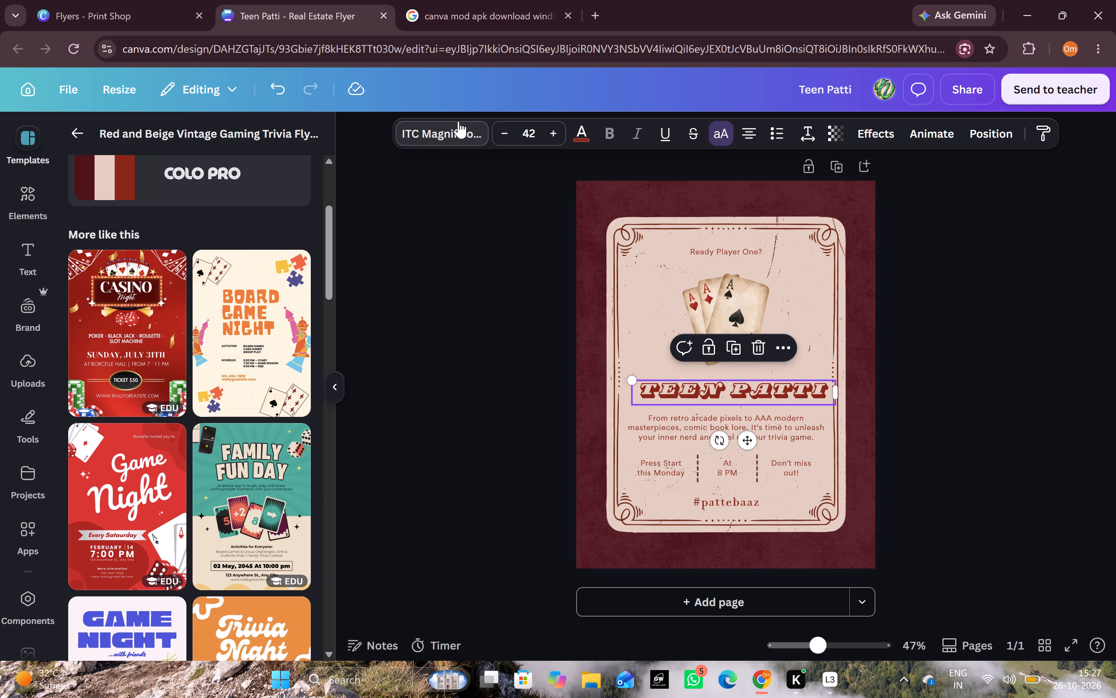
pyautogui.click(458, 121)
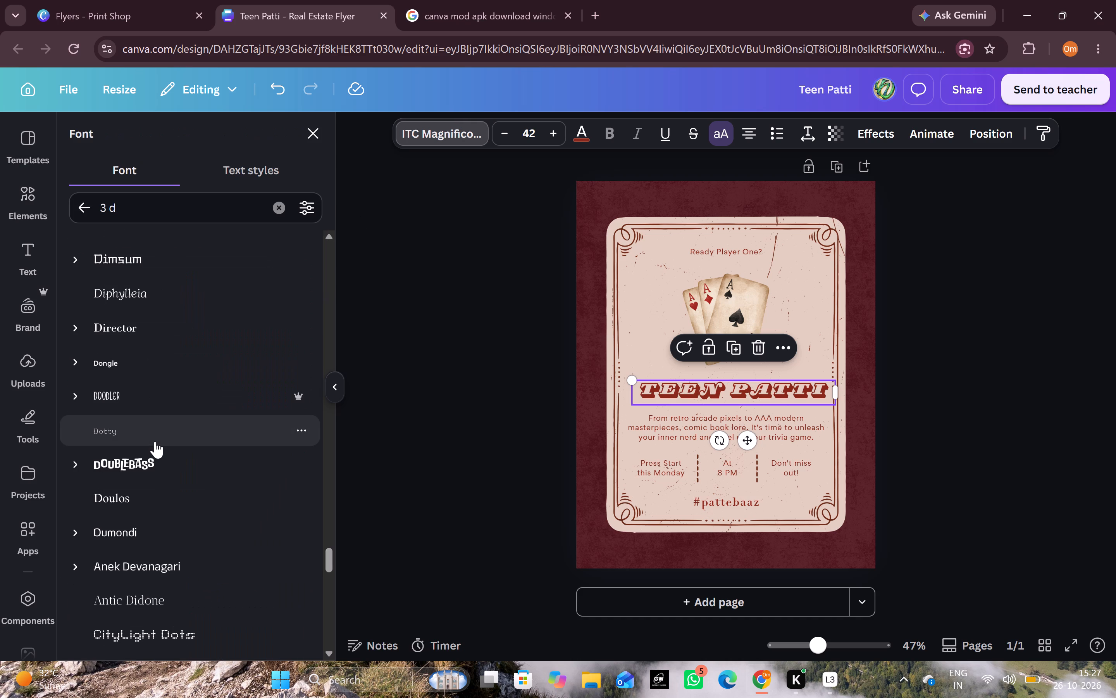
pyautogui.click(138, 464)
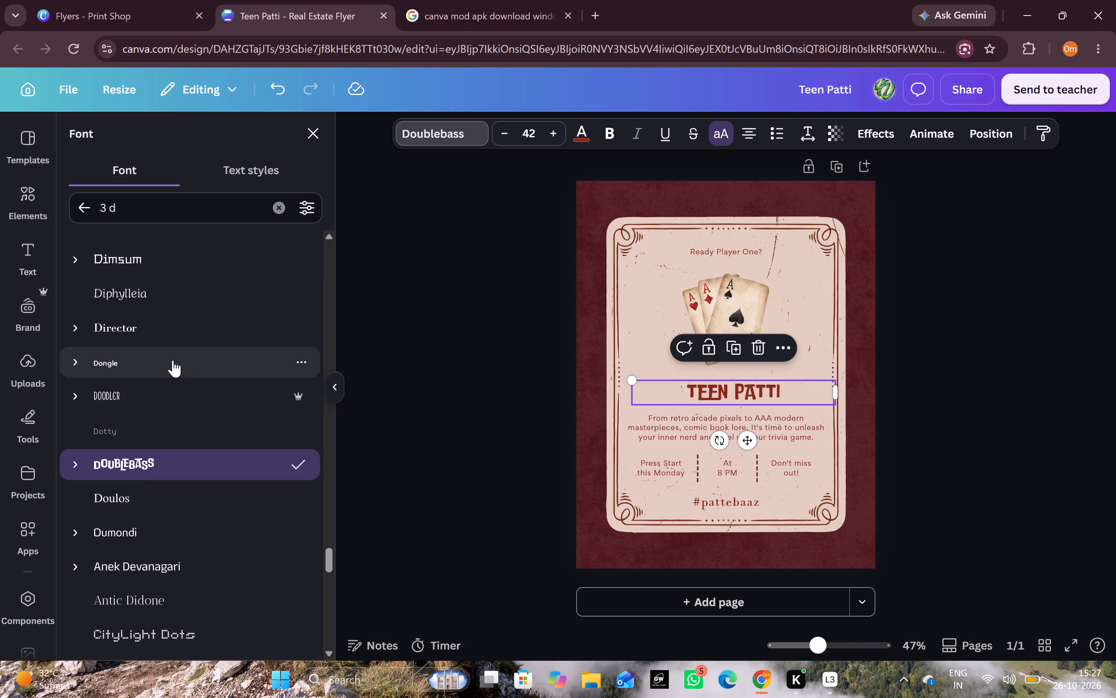
# Search the fonts for "itc m" and apply the first ITC Magnifico variant to the TEEN PATTI heading.
pyautogui.scroll(12, 173, 360)
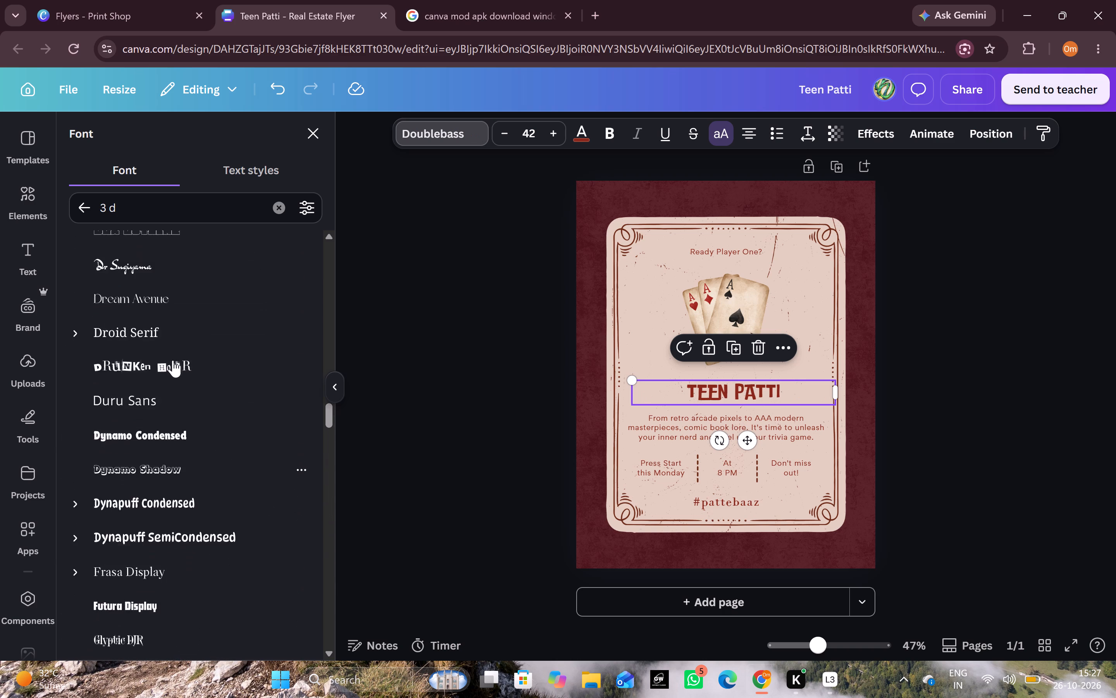
pyautogui.scroll(17, 173, 360)
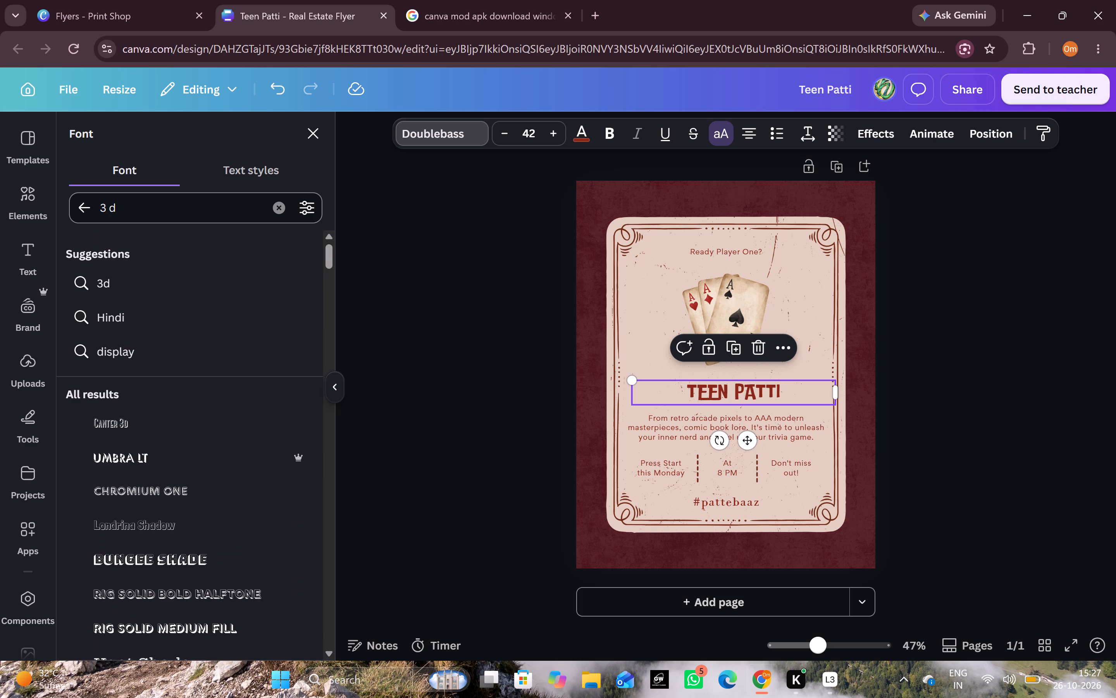
pyautogui.click(196, 199)
pyautogui.press('BackSpace')
pyautogui.press('BackSpace')
pyautogui.press('BackSpace')
pyautogui.press('BackSpace')
pyautogui.press('BackSpace')
pyautogui.press('BackSpace')
pyautogui.press('BackSpace')
pyautogui.press('BackSpace')
pyautogui.press('BackSpace')
pyautogui.press('BackSpace')
pyautogui.press('BackSpace')
pyautogui.press('BackSpace')
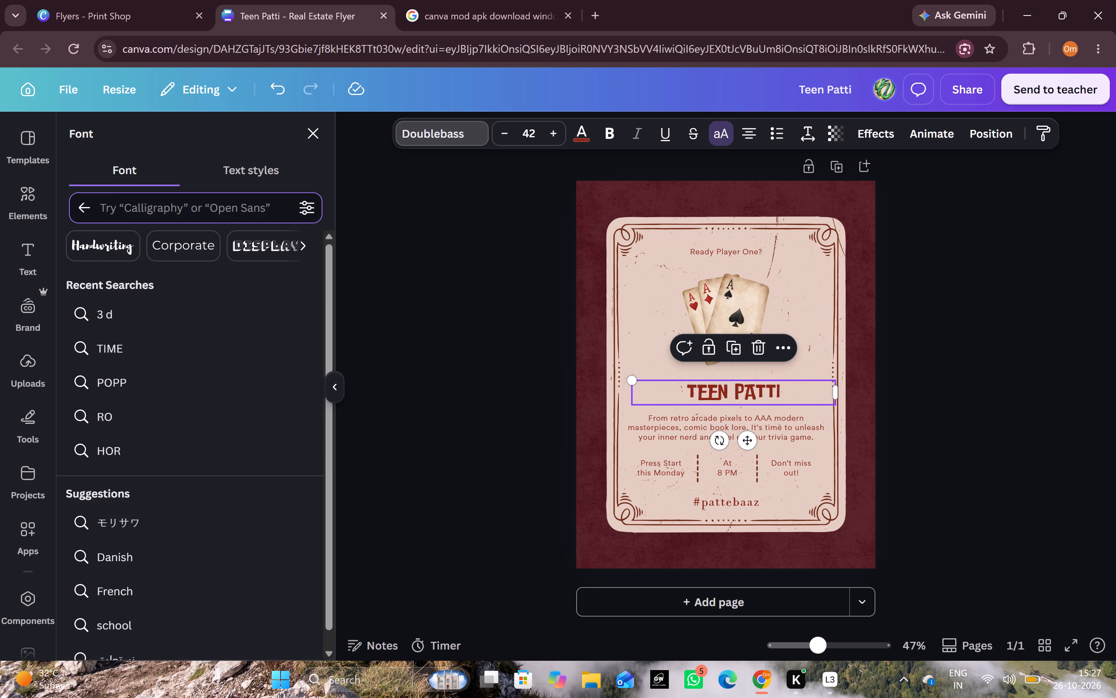
pyautogui.write('itc')
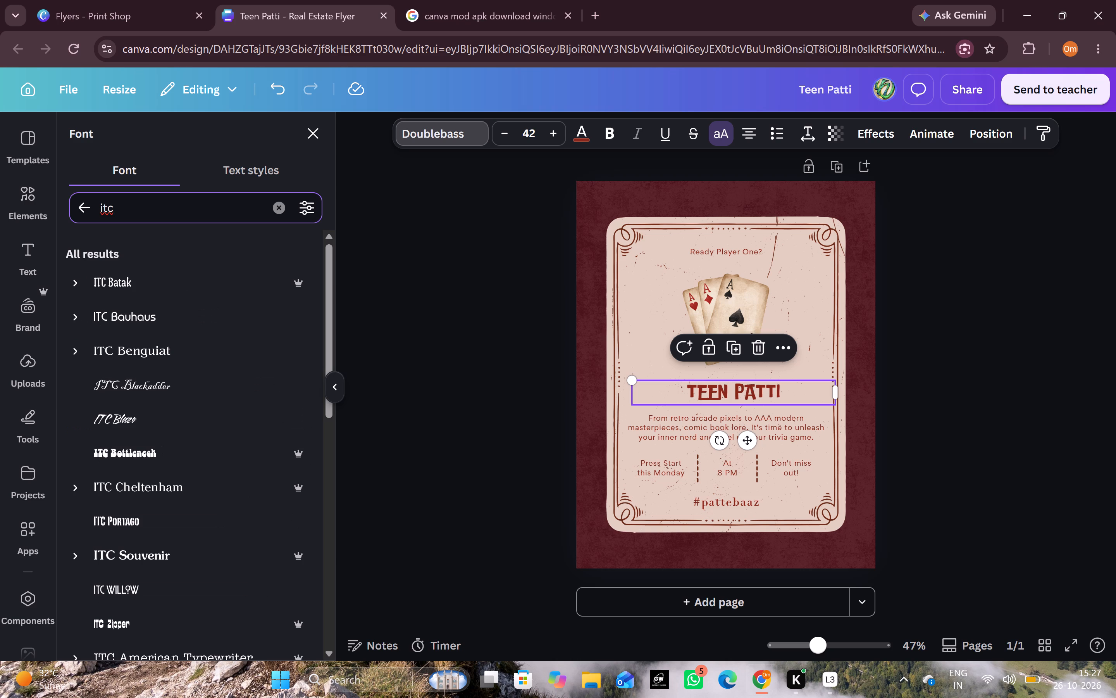
pyautogui.press('space')
pyautogui.press('m')
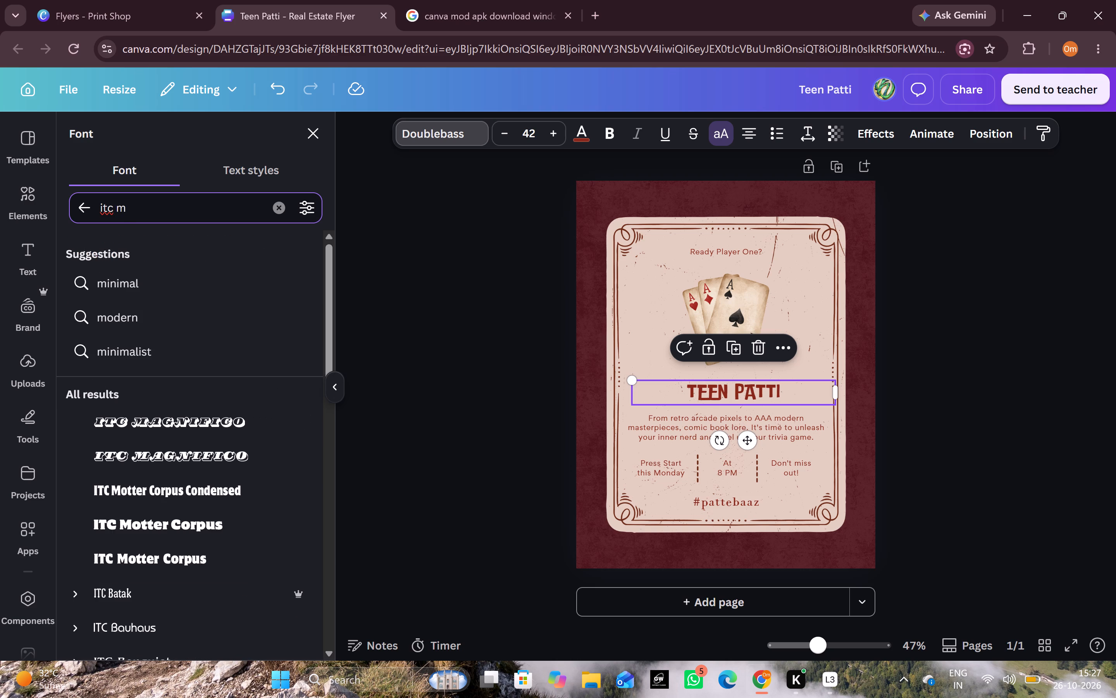
pyautogui.click(220, 423)
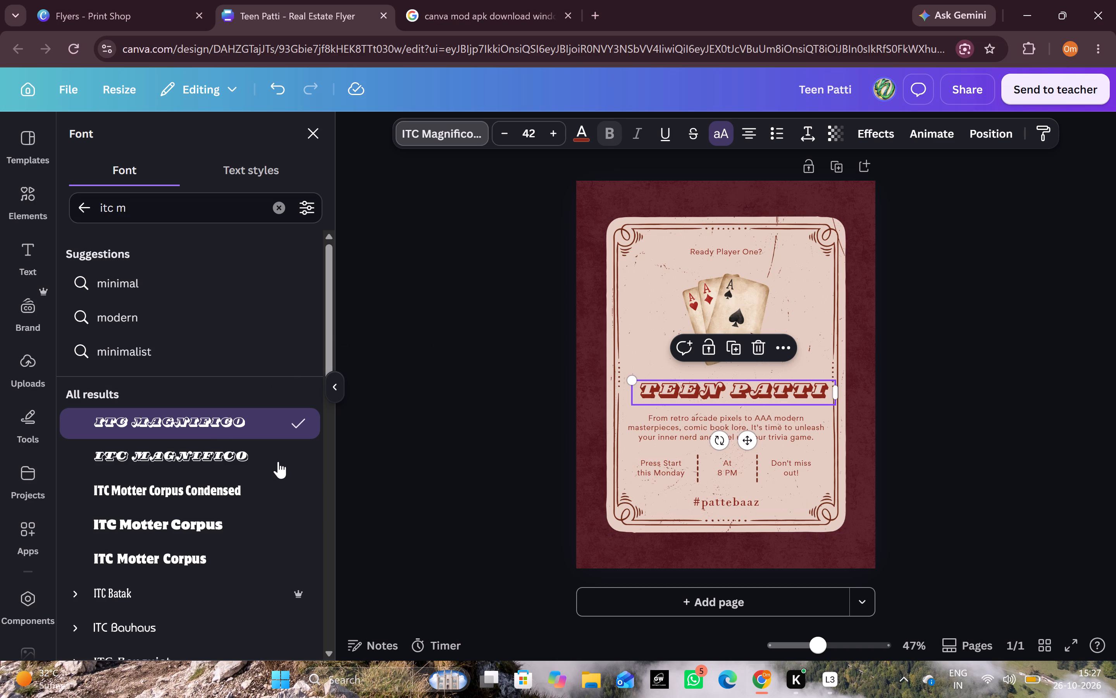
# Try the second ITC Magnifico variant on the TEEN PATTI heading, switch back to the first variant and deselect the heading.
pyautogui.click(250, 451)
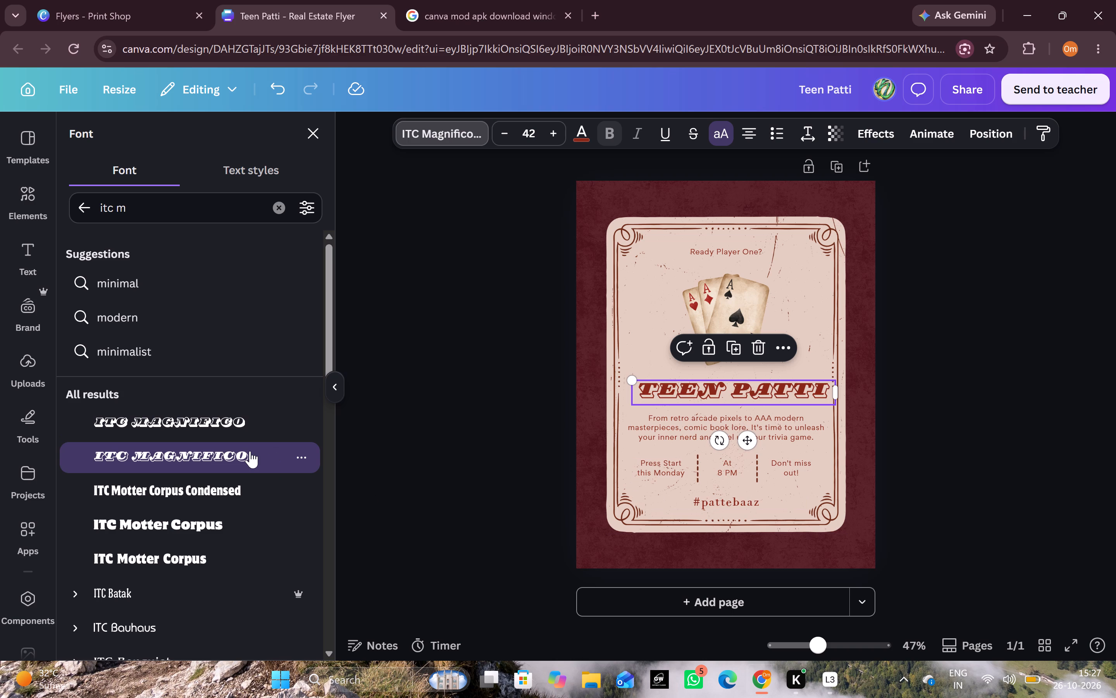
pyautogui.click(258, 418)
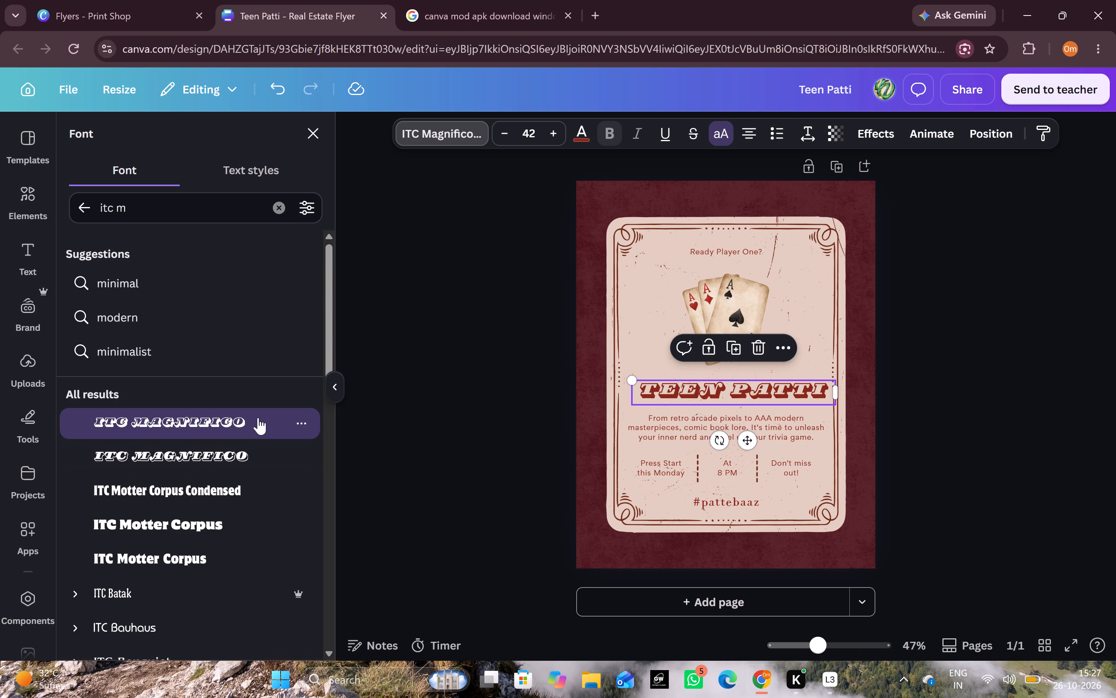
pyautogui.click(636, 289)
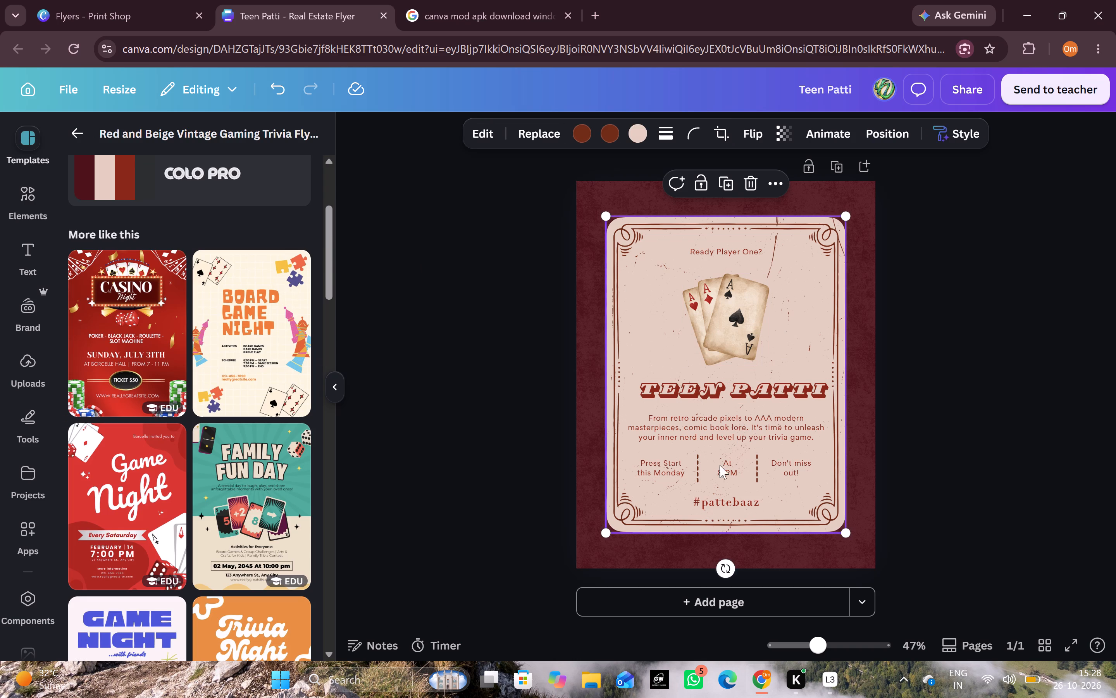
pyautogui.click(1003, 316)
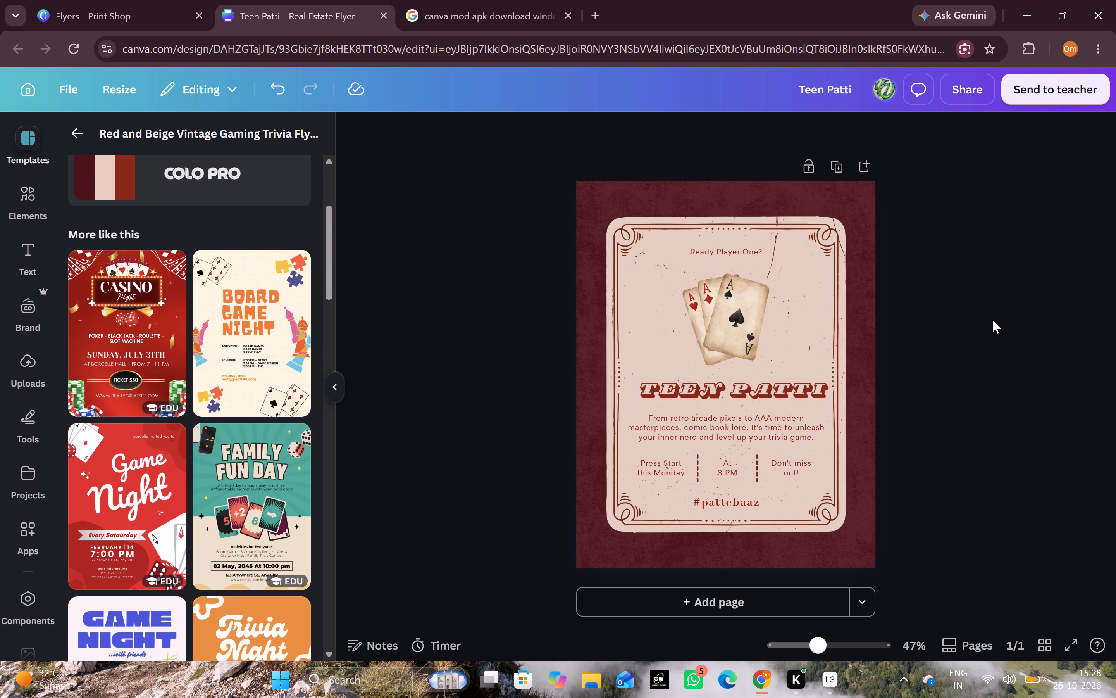
# Replace the paragraph below the heading with "It's not just a time waste but an investment to your fun and enjoyment .".
pyautogui.click(703, 441)
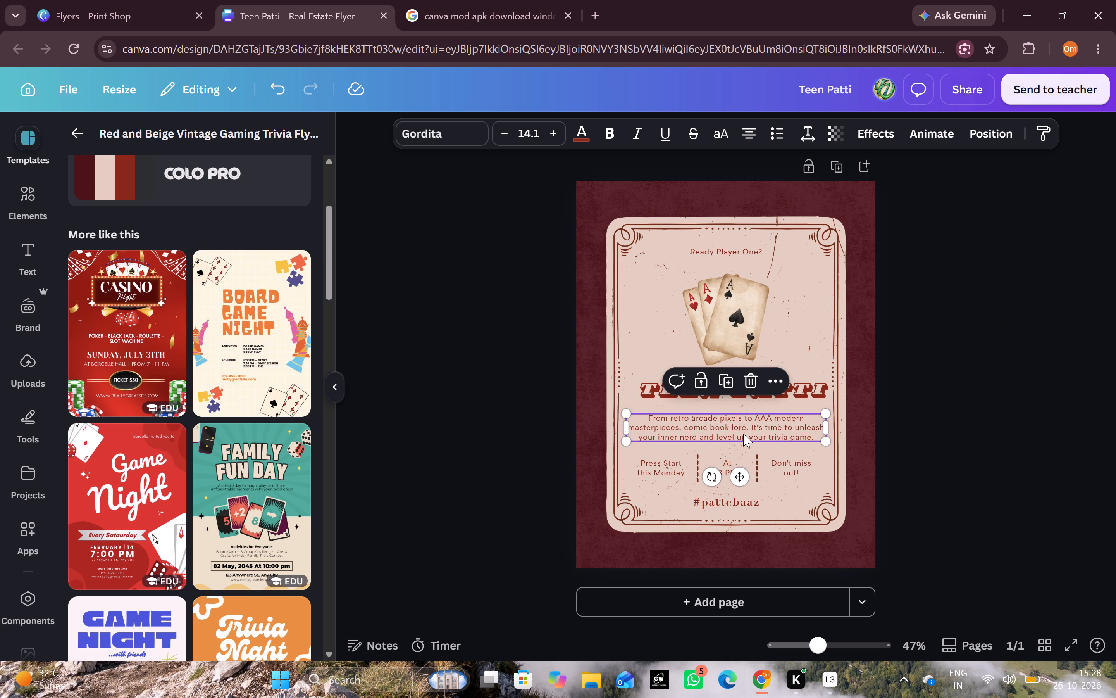
pyautogui.doubleClick(744, 422)
pyautogui.write('It')
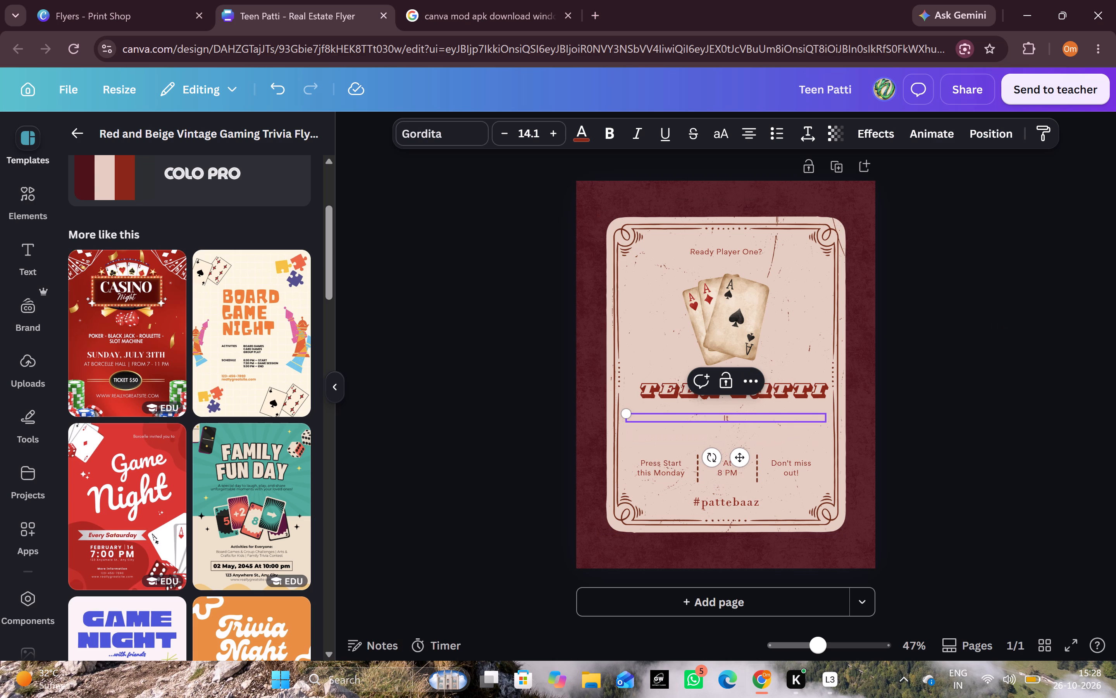
pyautogui.write("'s")
pyautogui.press('space')
pyautogui.write('not just a')
pyautogui.press('space')
pyautogui.write('i')
pyautogui.press('BackSpace')
pyautogui.write('time waste but an invest')
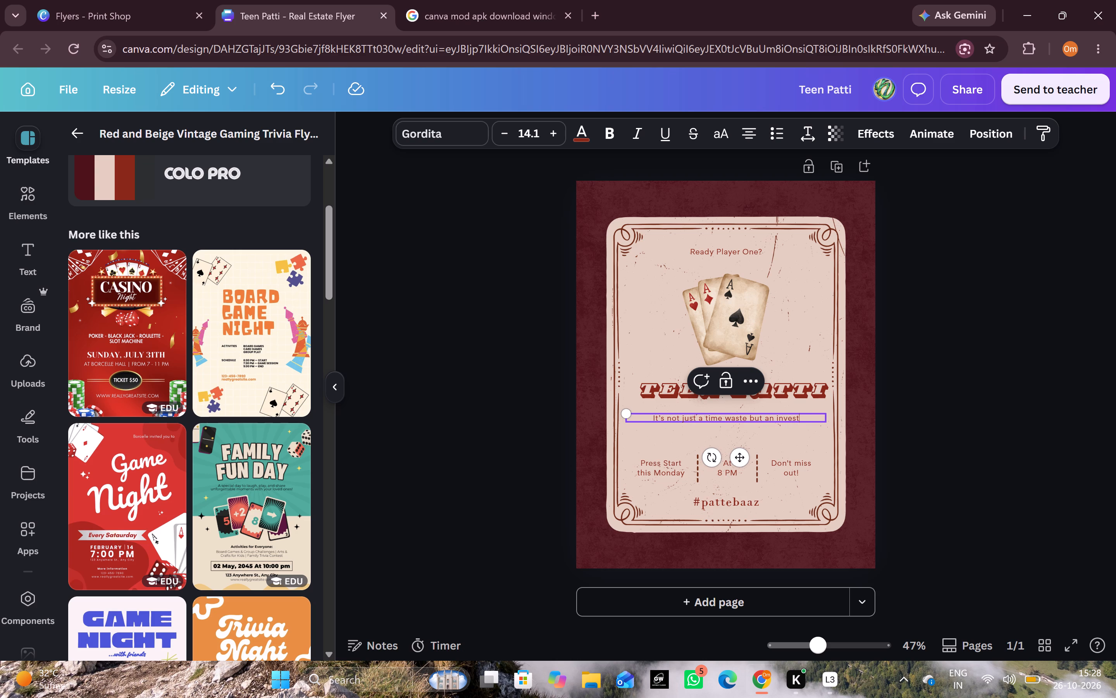
pyautogui.write('ment to your fun and i')
pyautogui.press('BackSpace')
pyautogui.write('enjoyment')
pyautogui.press('space')
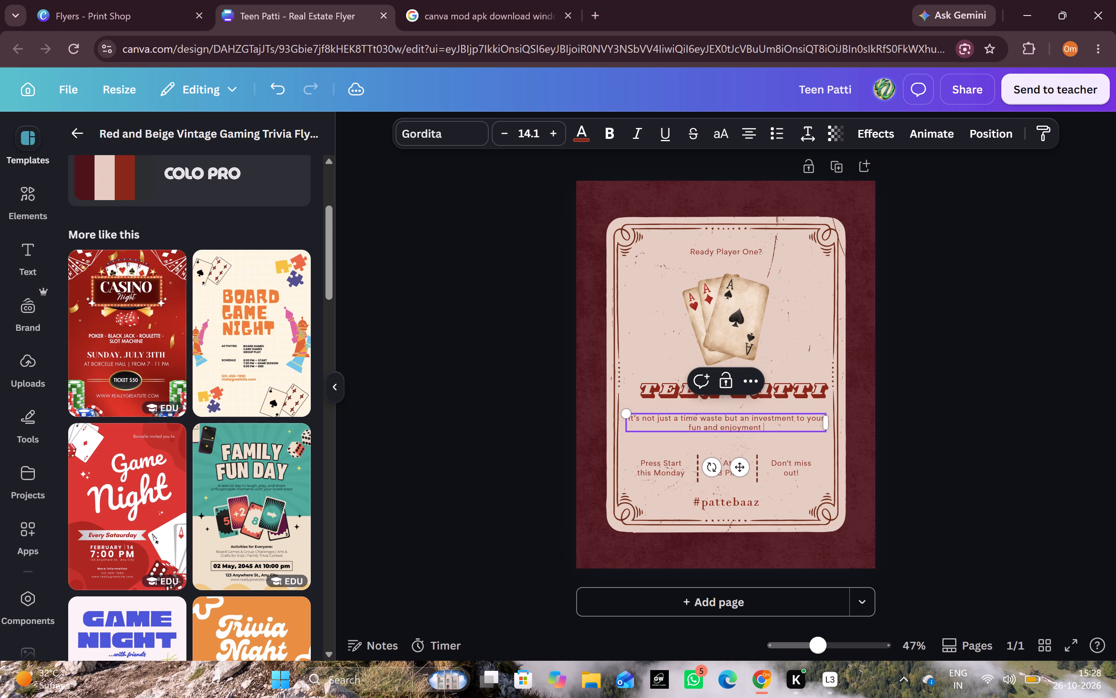
pyautogui.press('.')
# Append "( according to k guardians just waste of time )" to the end of the paragraph.
pyautogui.hotkey('shift', '(')
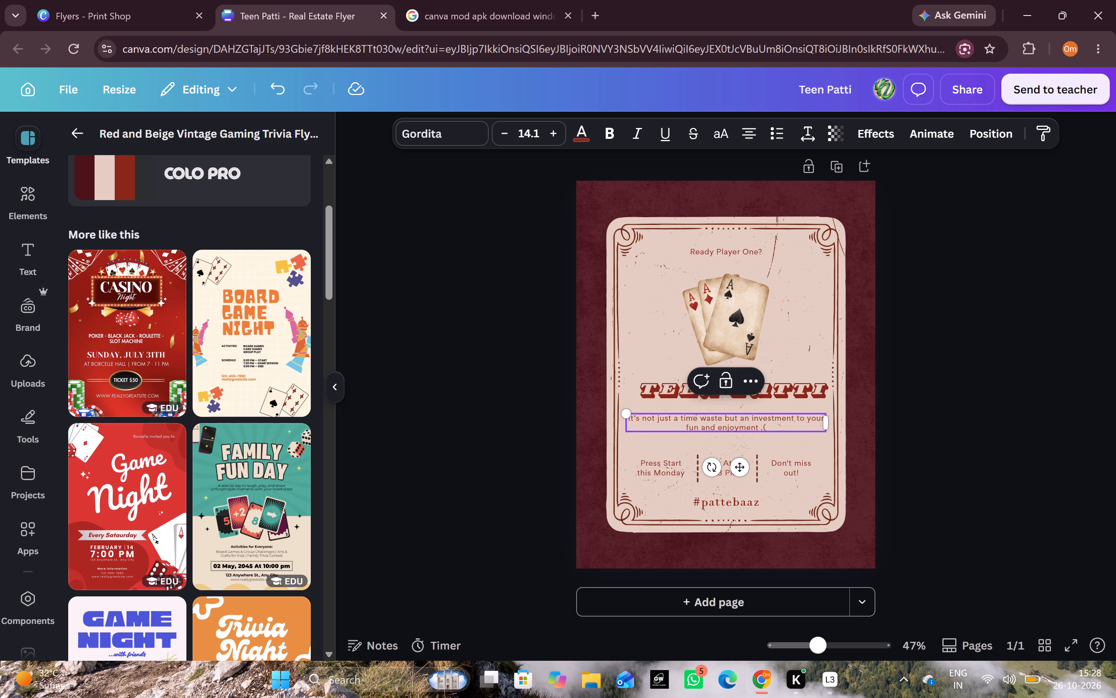
pyautogui.press('space')
pyautogui.write('Tru')
pyautogui.press('BackSpace')
pyautogui.press('BackSpace')
pyautogui.press('BackSpace')
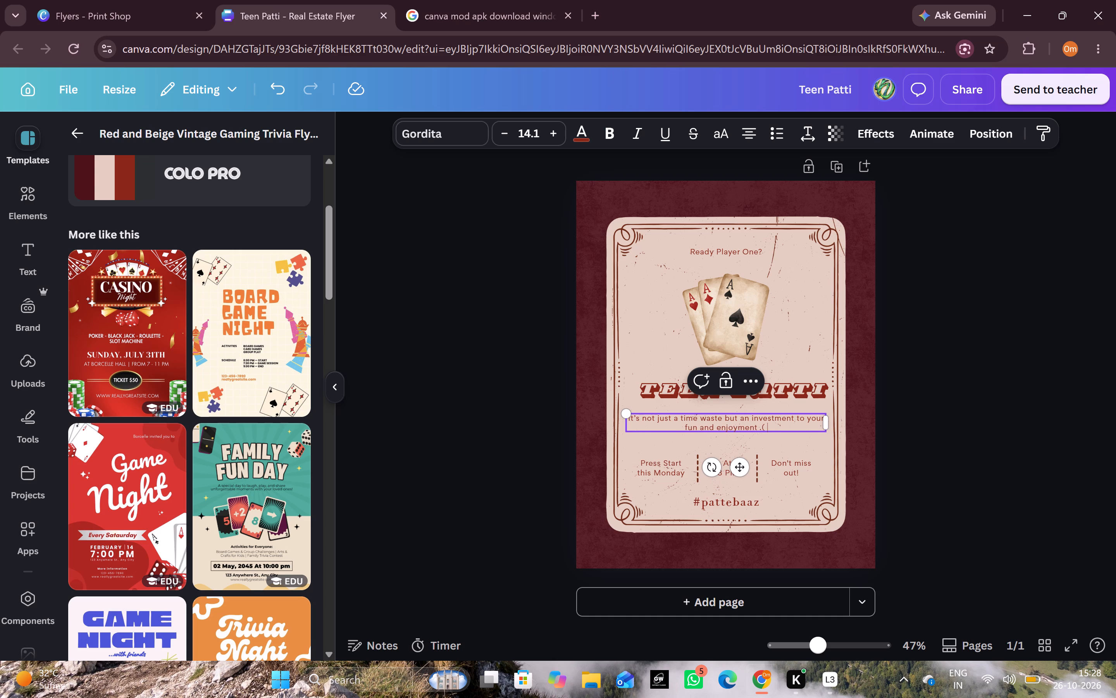
pyautogui.write('accordint')
pyautogui.press('space')
pyautogui.press('BackSpace')
pyautogui.press('BackSpace')
pyautogui.press('BackSpace')
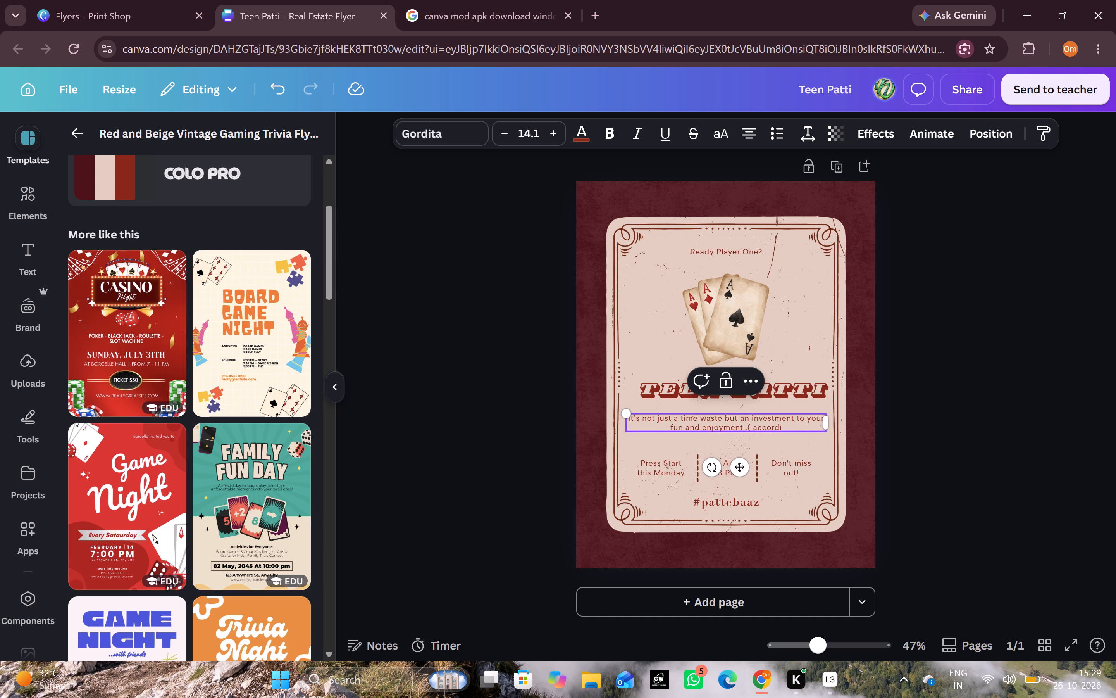
pyautogui.write('ng to k guardians h')
pyautogui.press('BackSpace')
pyautogui.press('k')
pyautogui.press('BackSpace')
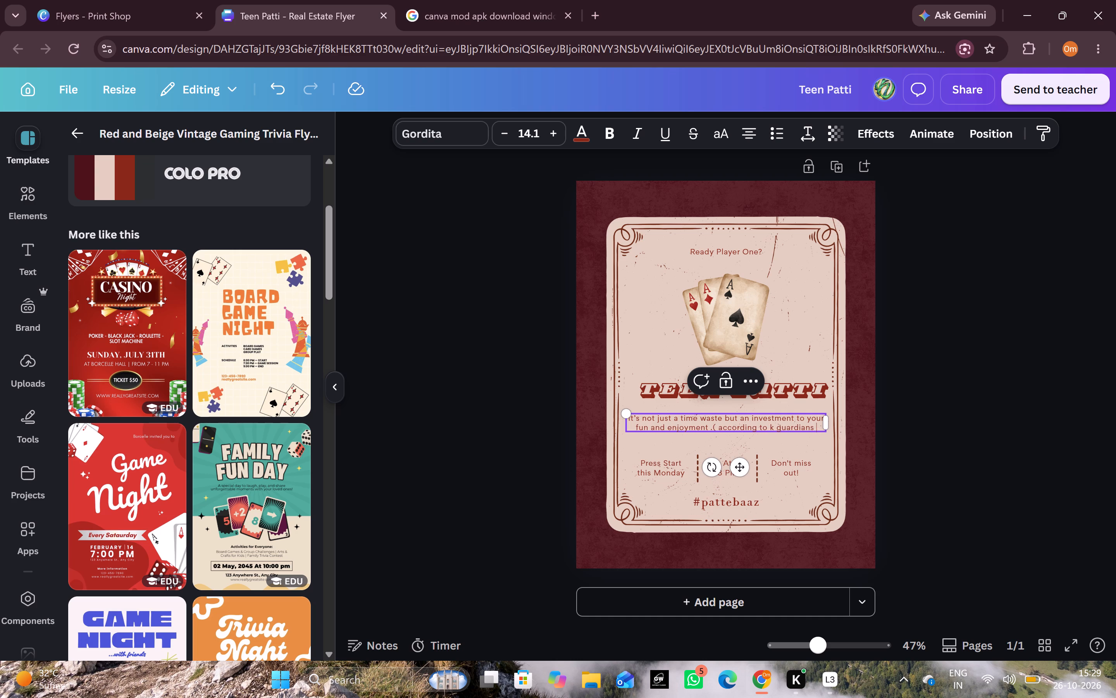
pyautogui.write('just waste of time')
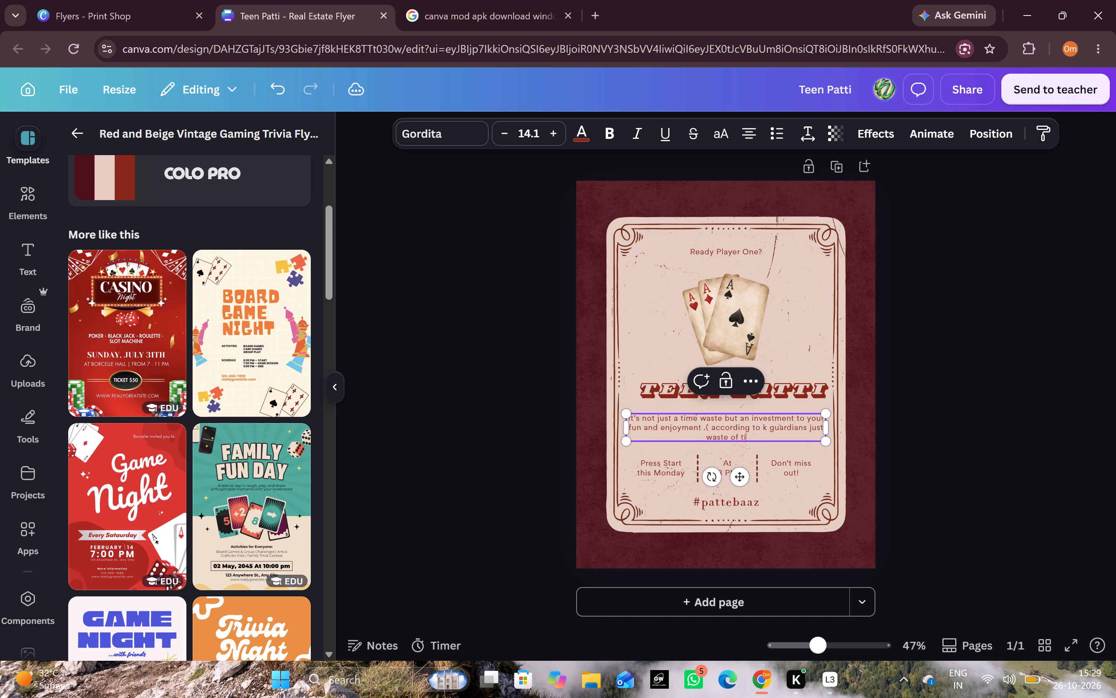
pyautogui.press('space')
pyautogui.write('()')
pyautogui.press('BackSpace')
pyautogui.press('BackSpace')
pyautogui.press('0')
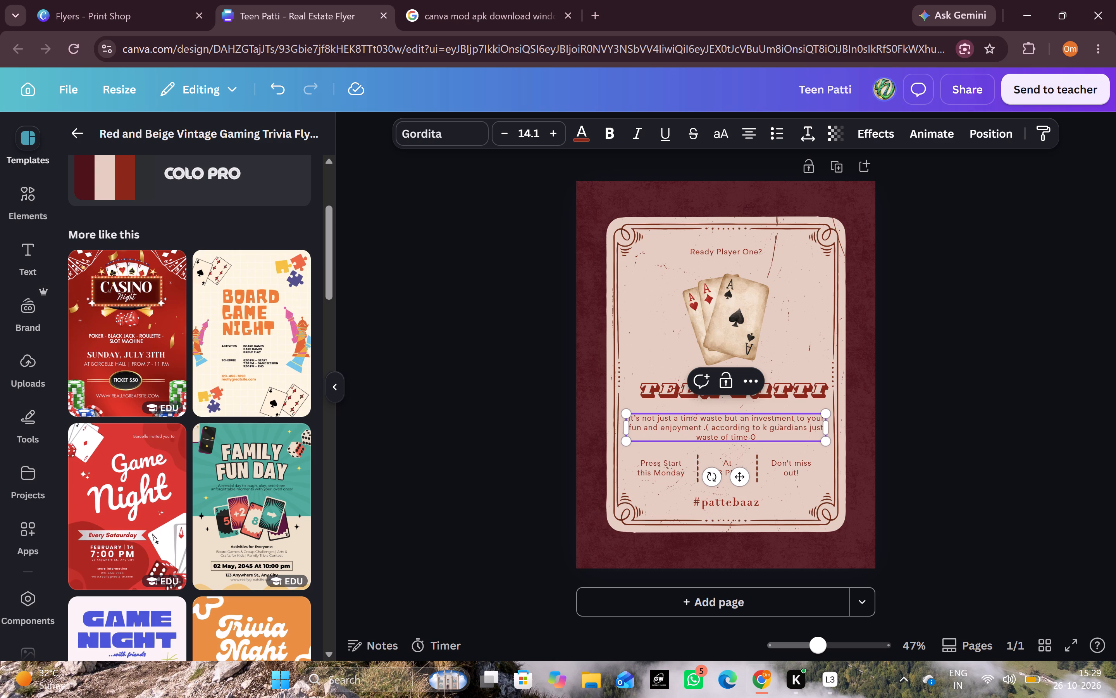
pyautogui.press('BackSpace')
pyautogui.hotkey('shift', ')')
# Delete the stray "k" before "guardians" in the paragraph.
pyautogui.click(769, 428)
pyautogui.press('BackSpace')
pyautogui.press('BackSpace')
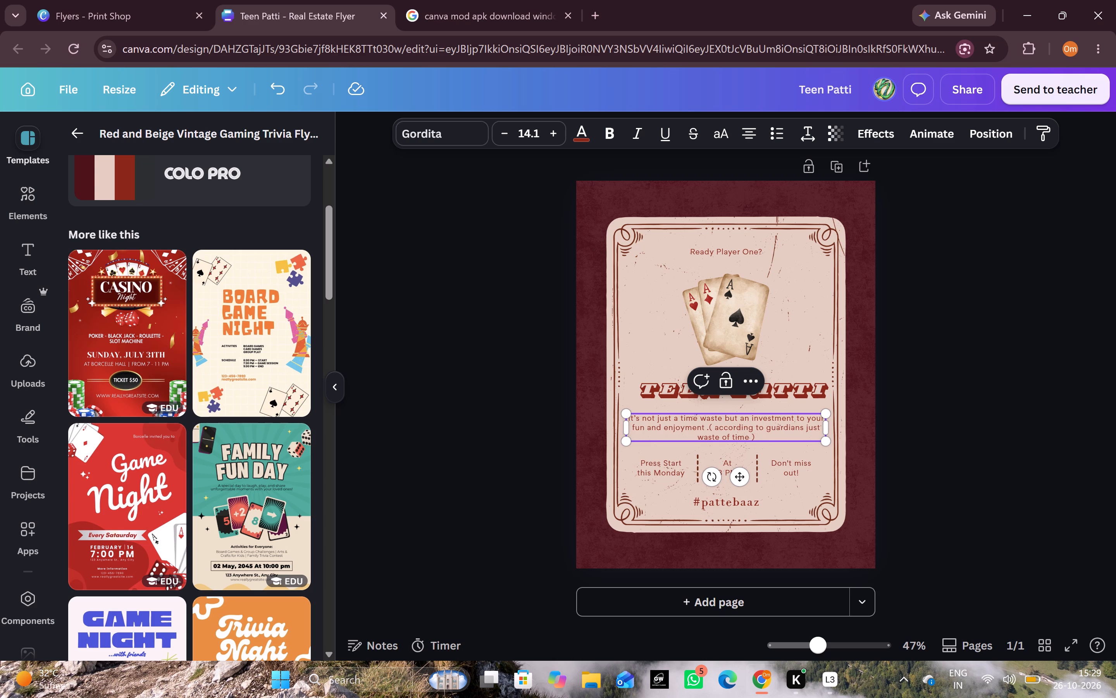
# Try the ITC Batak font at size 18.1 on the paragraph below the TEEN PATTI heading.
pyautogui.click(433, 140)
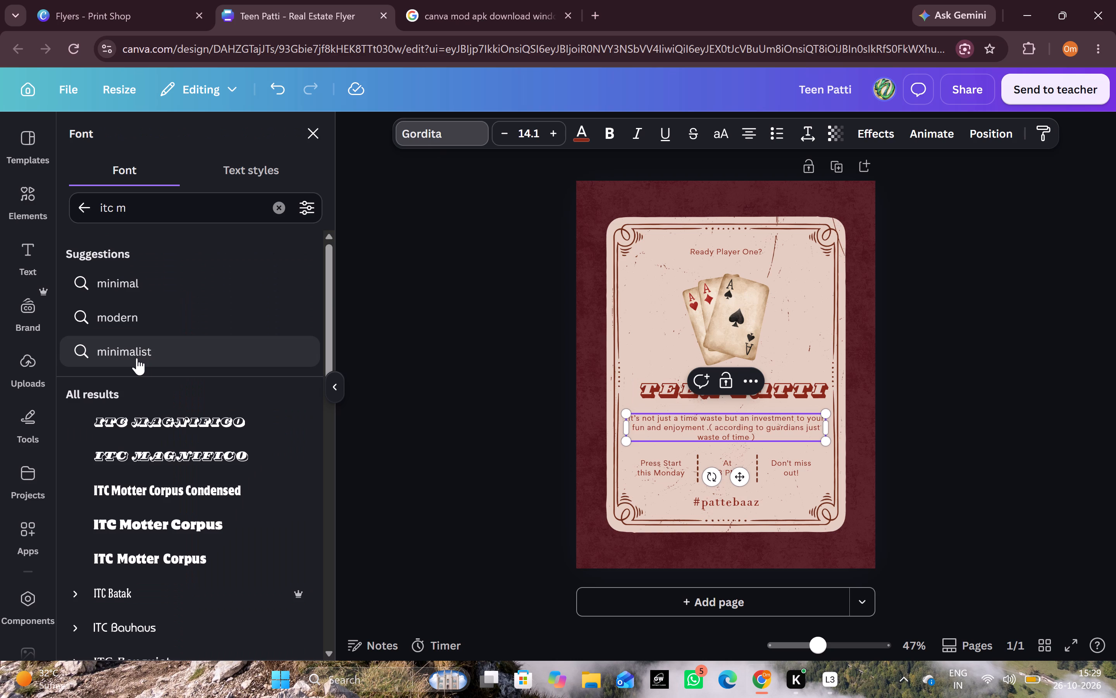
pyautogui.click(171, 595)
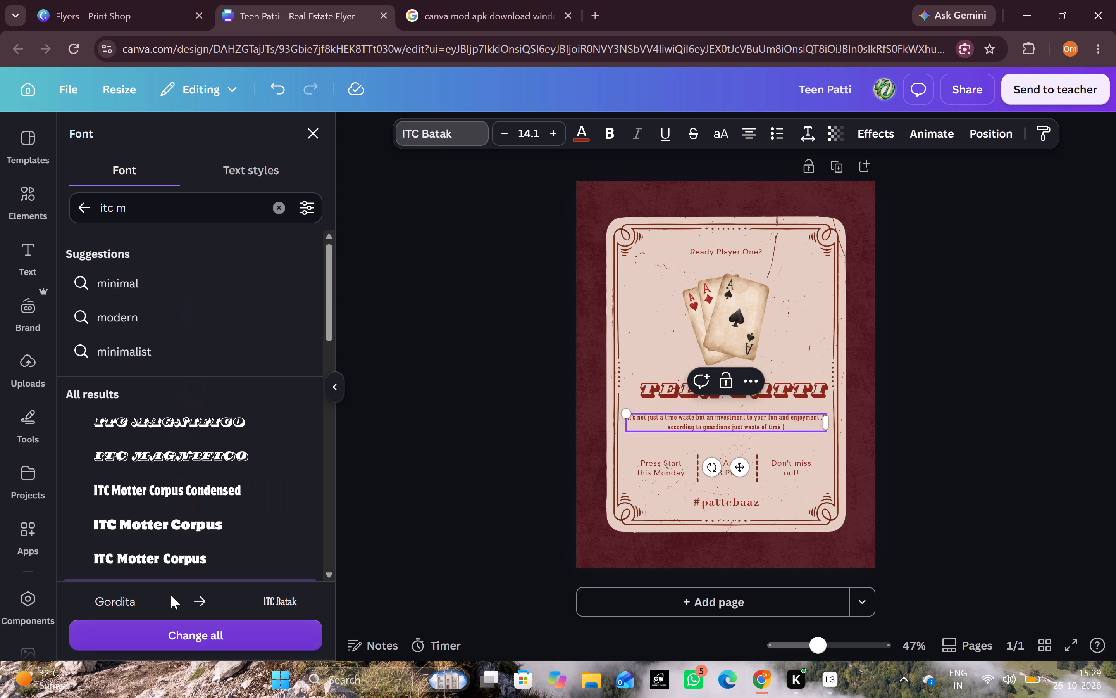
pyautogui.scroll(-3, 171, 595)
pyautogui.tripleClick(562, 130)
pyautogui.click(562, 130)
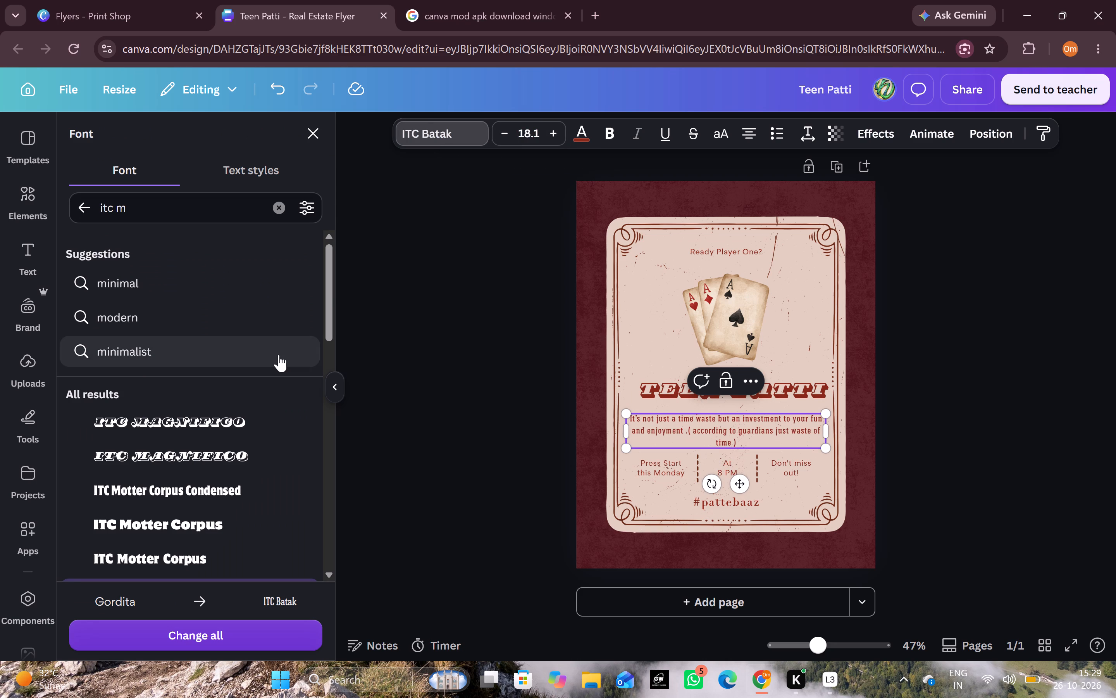
# Set the paragraph's font to ITC Motter Corpus Semicondensed and its size to 13.1.
pyautogui.scroll(-1, 279, 355)
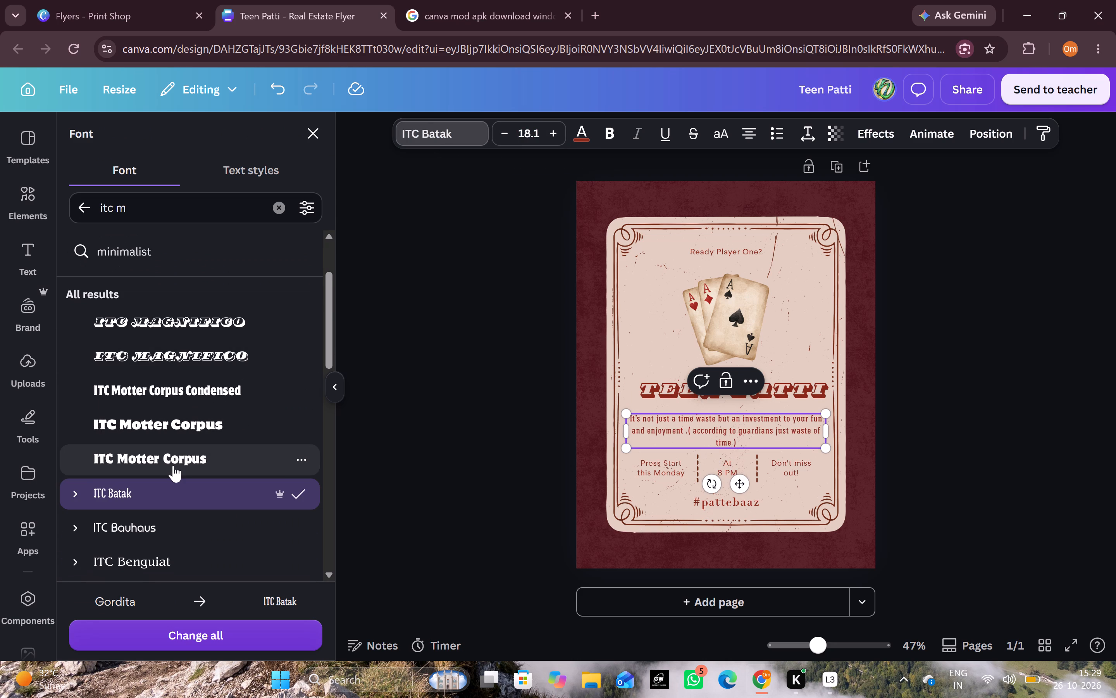
pyautogui.click(173, 465)
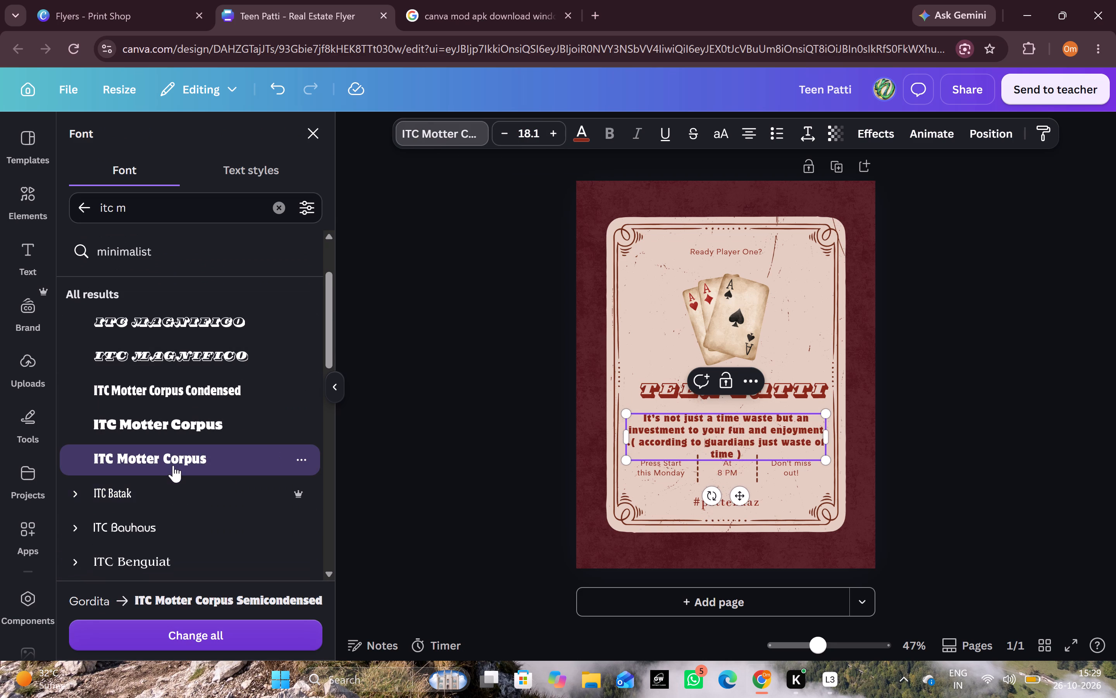
pyautogui.tripleClick(504, 130)
pyautogui.click(504, 130)
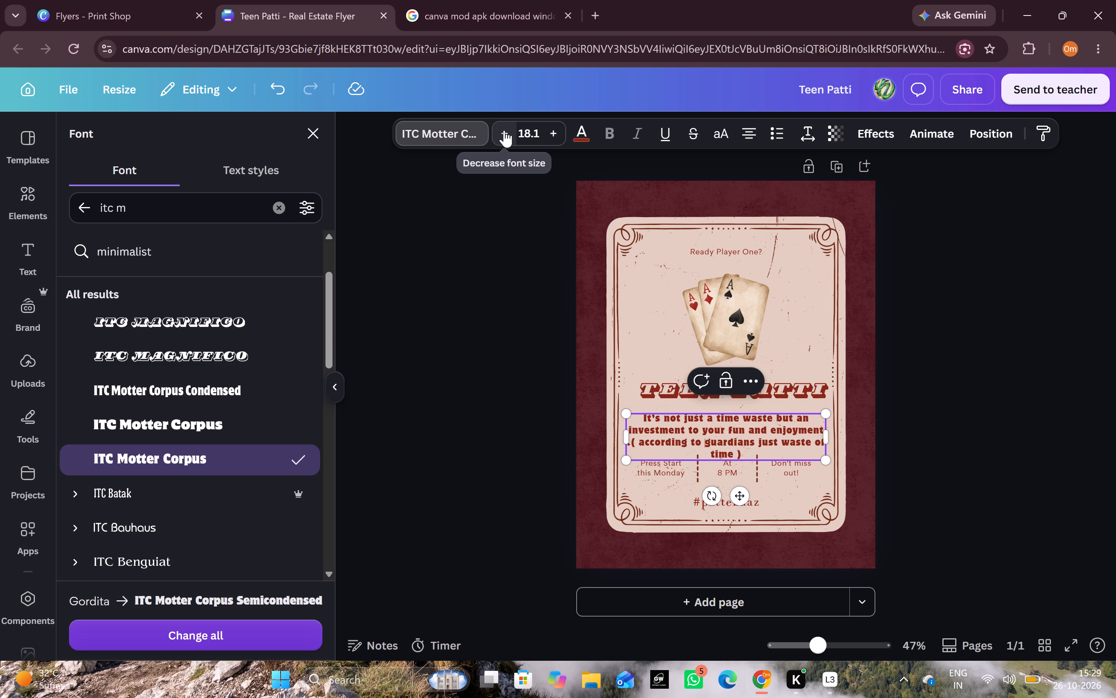
pyautogui.click(504, 130)
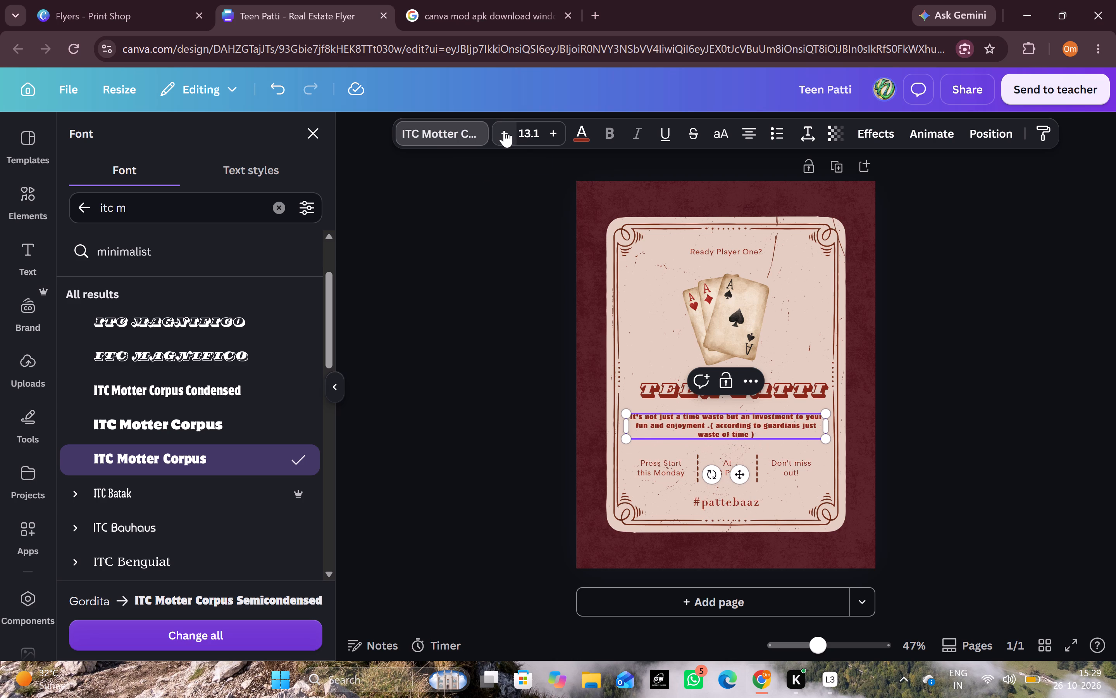
# Capitalize "According" in the paragraph, put the parenthetical remark on its own line, and finish the text edit.
pyautogui.doubleClick(717, 423)
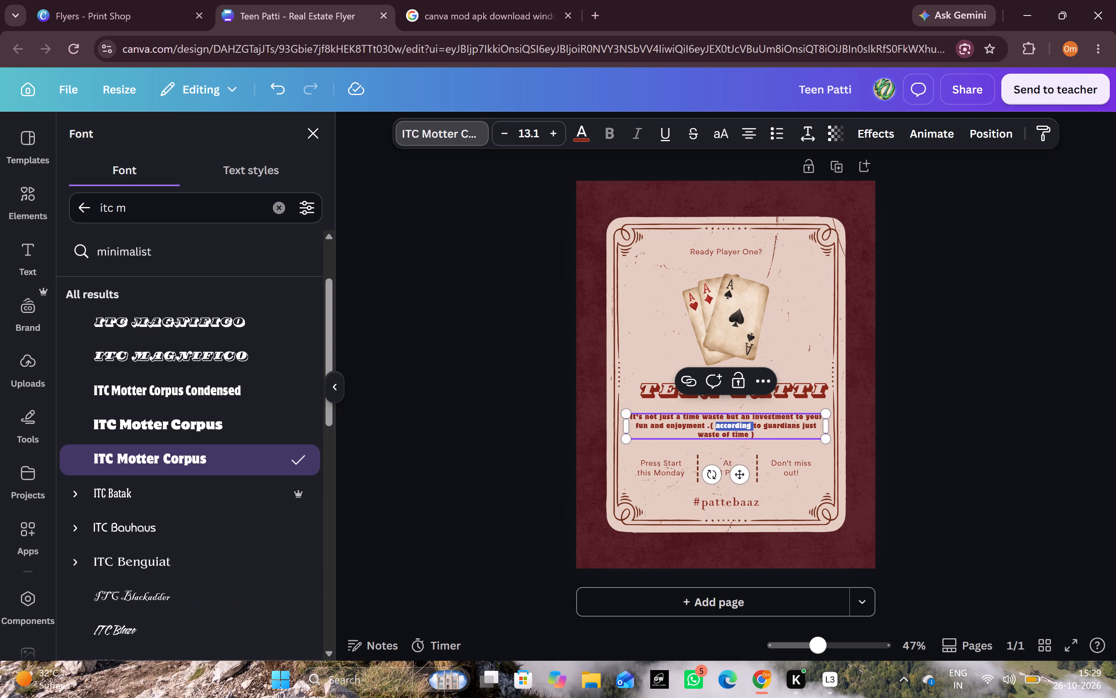
pyautogui.click(719, 426)
pyautogui.click(719, 426)
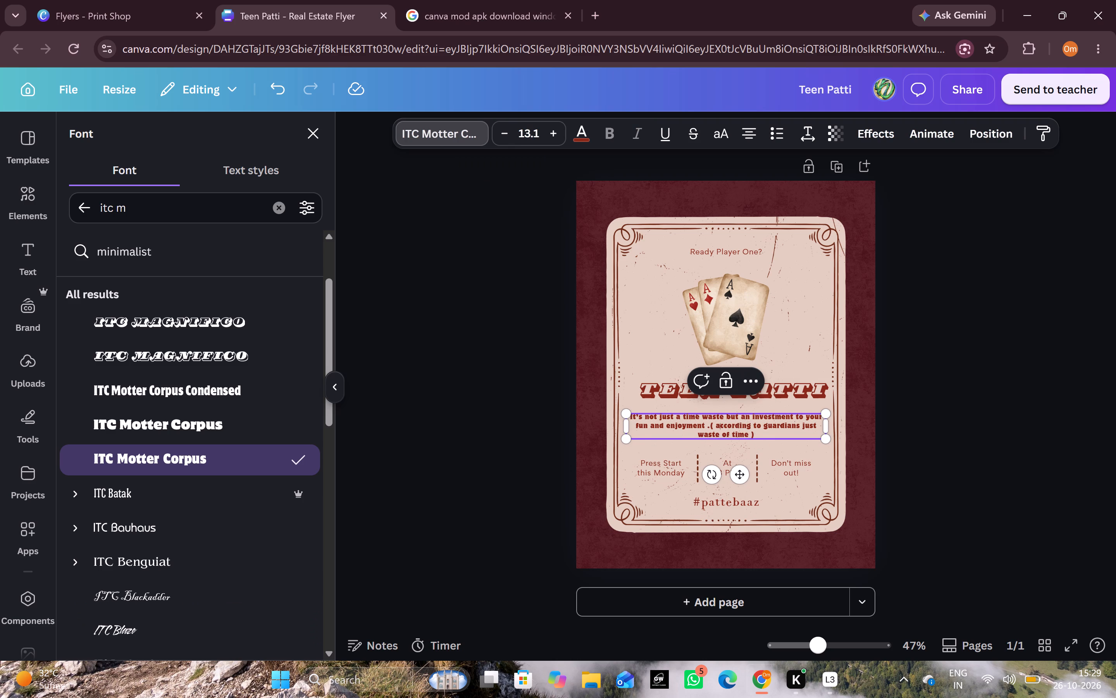
pyautogui.press('BackSpace')
pyautogui.hotkey('shift', 'a')
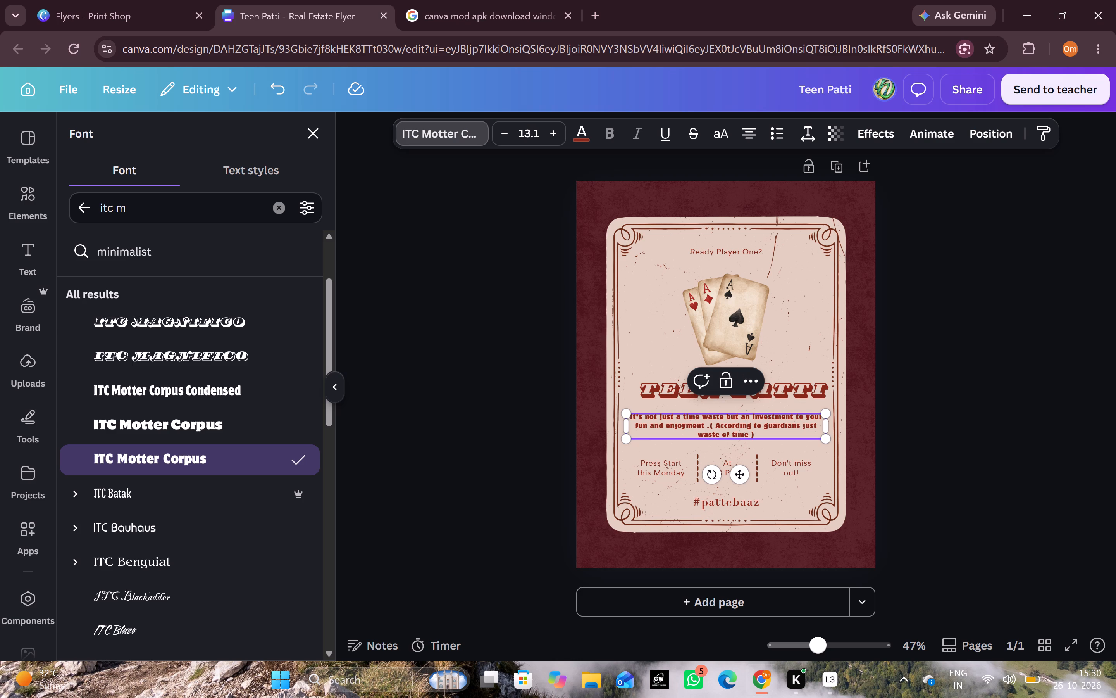
pyautogui.click(709, 426)
pyautogui.press('Return')
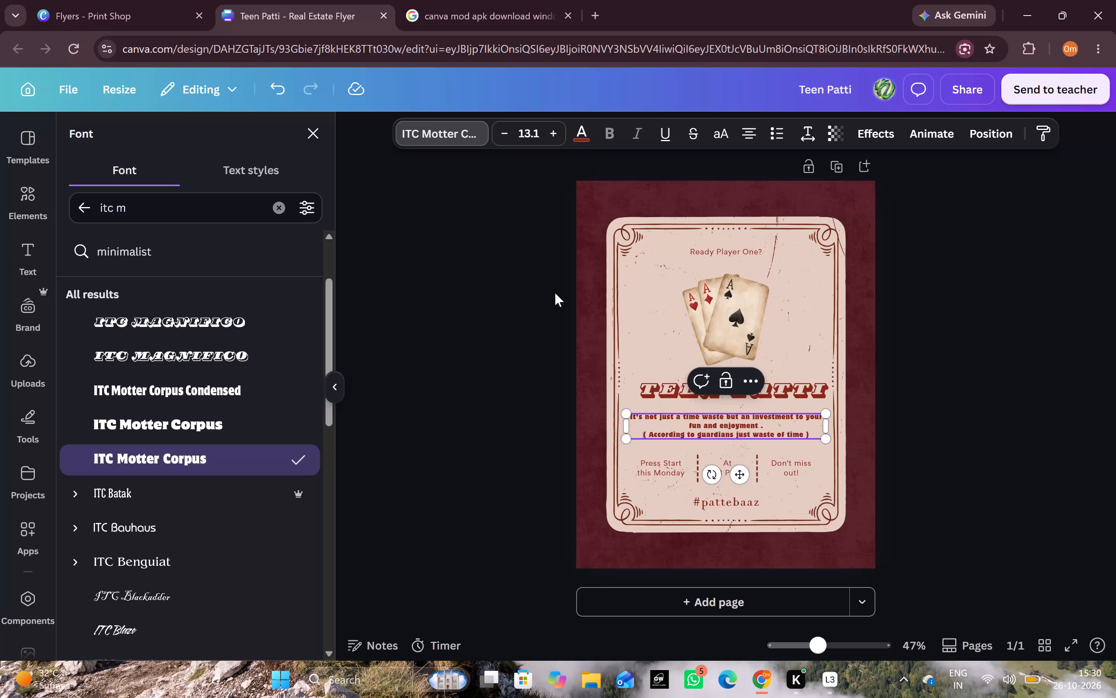
pyautogui.click(508, 282)
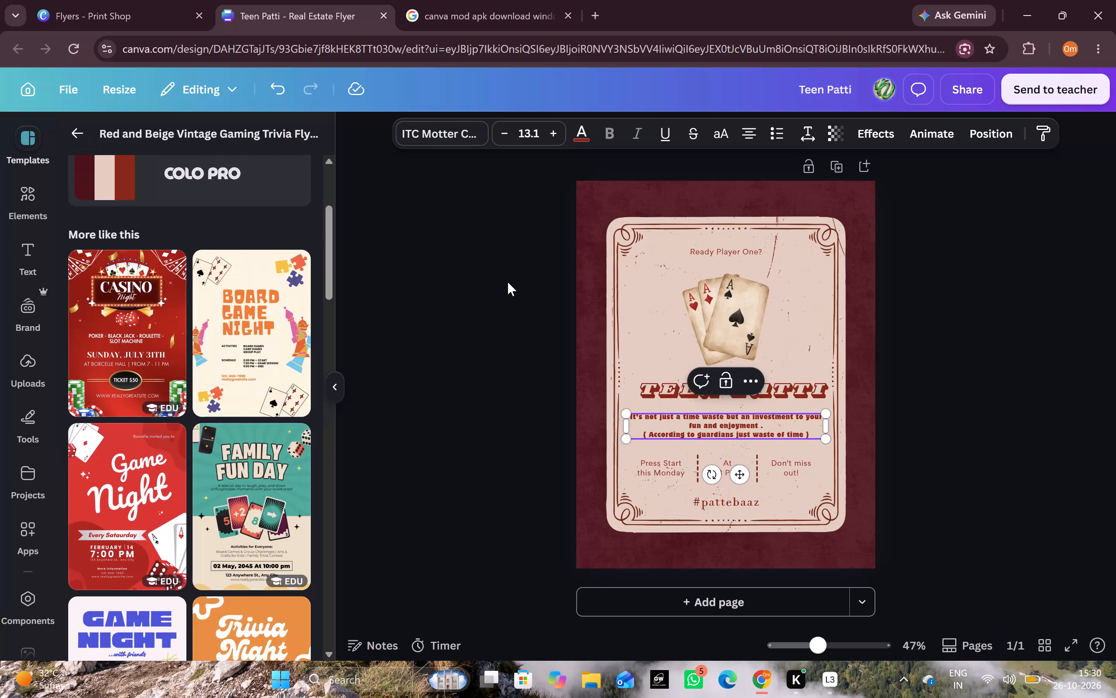
# Delete the "Press Start this Monday", "At 8 PM" and "Don't miss out!" texts below the paragraph.
pyautogui.click(673, 459)
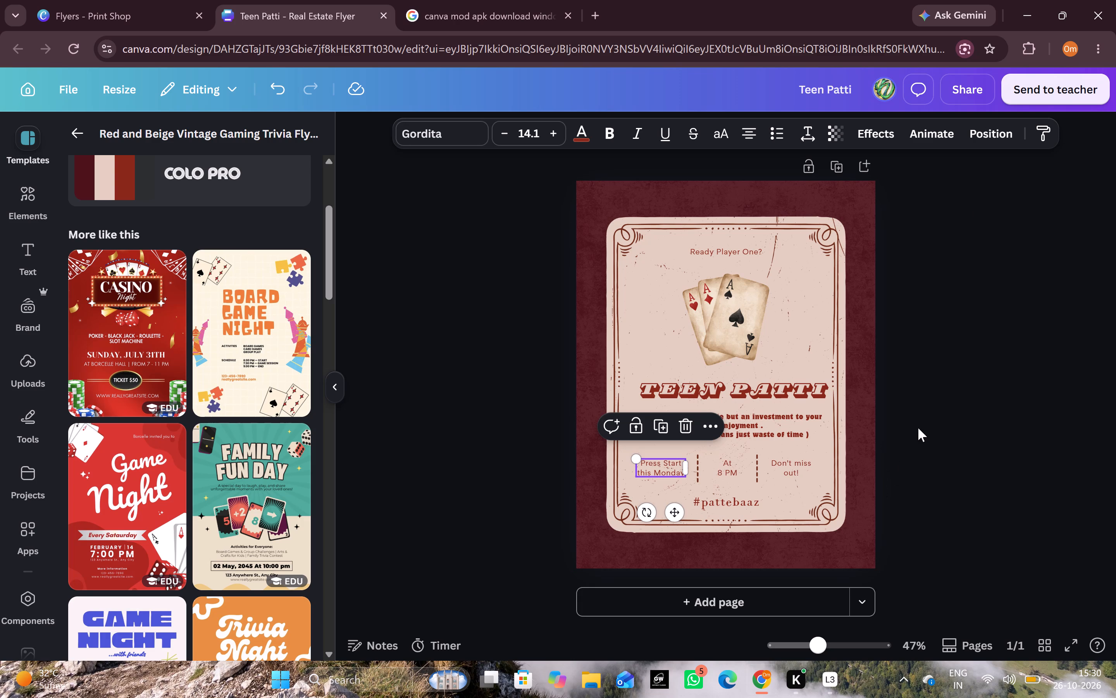
pyautogui.click(726, 252)
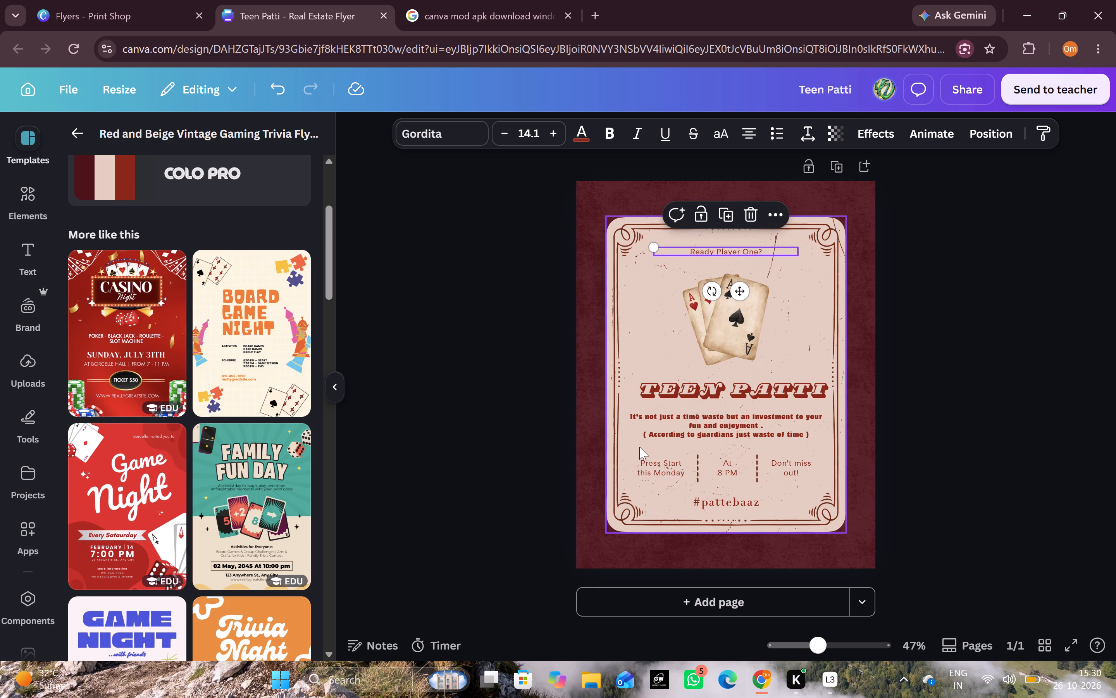
pyautogui.click(655, 465)
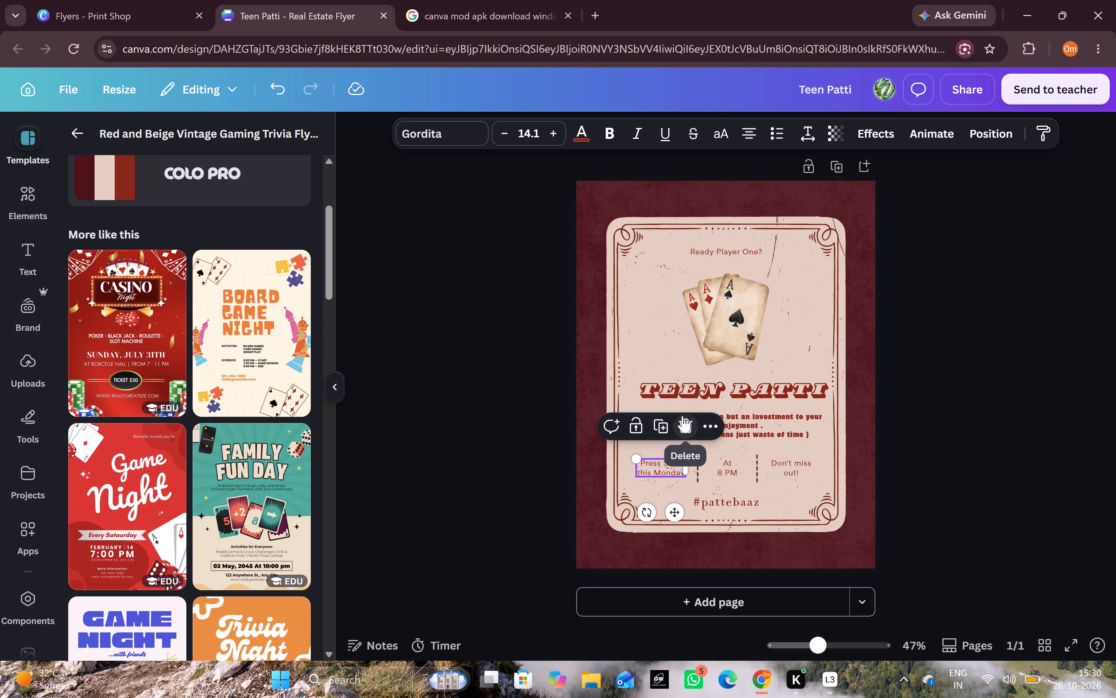
pyautogui.click(686, 423)
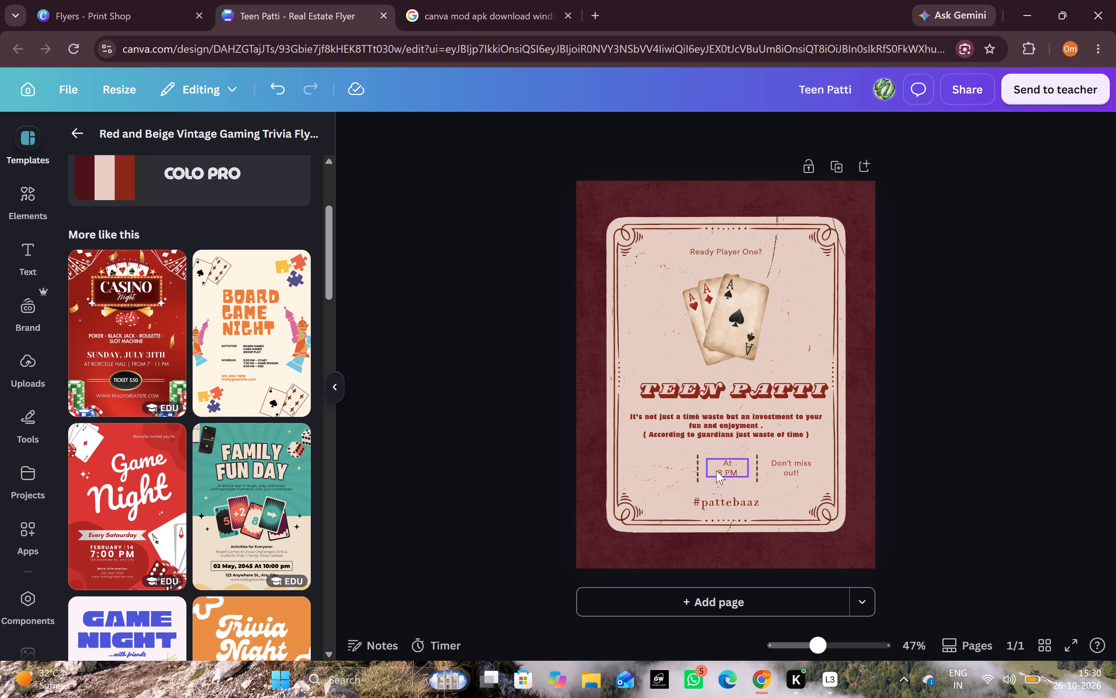
pyautogui.click(717, 472)
pyautogui.click(758, 428)
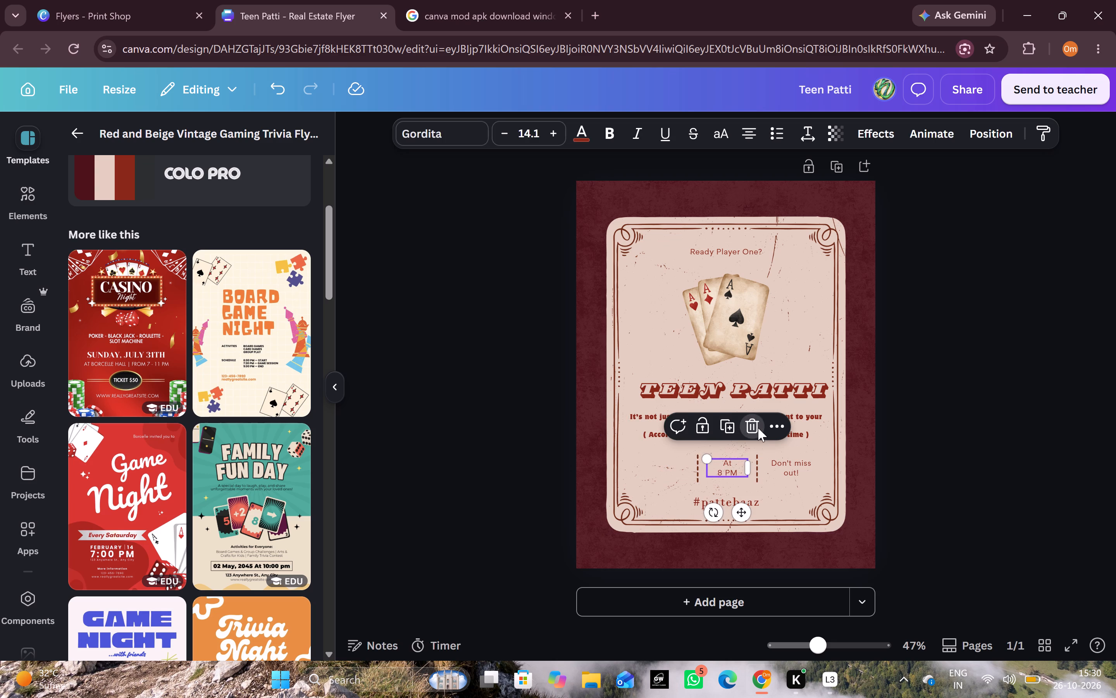
pyautogui.click(783, 461)
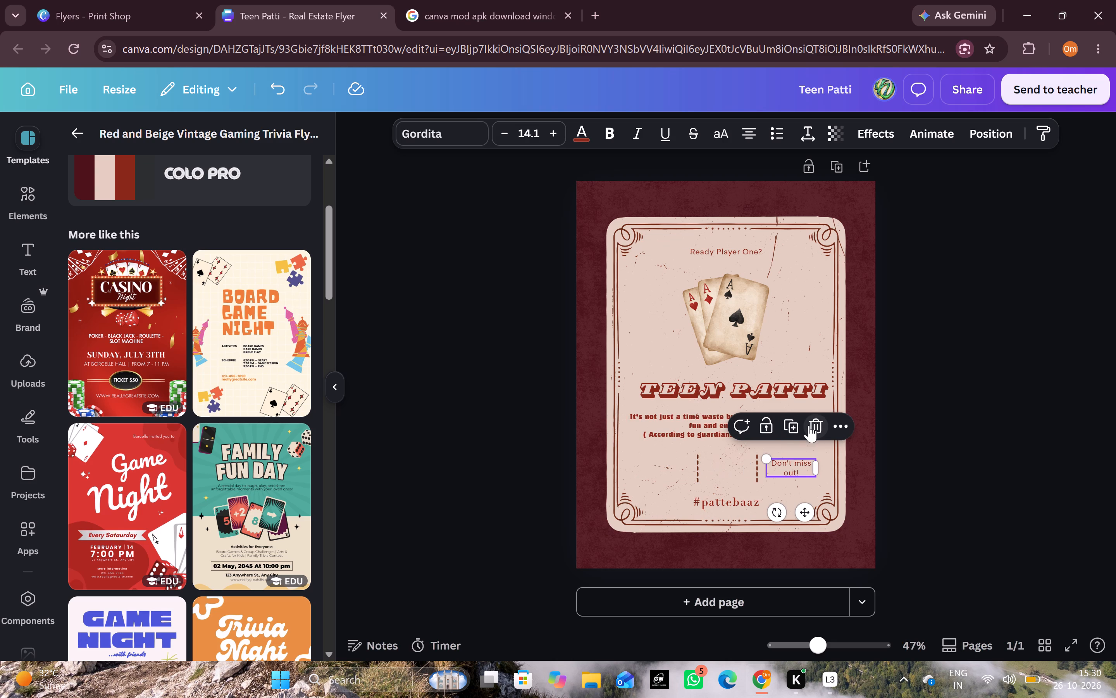
pyautogui.click(809, 426)
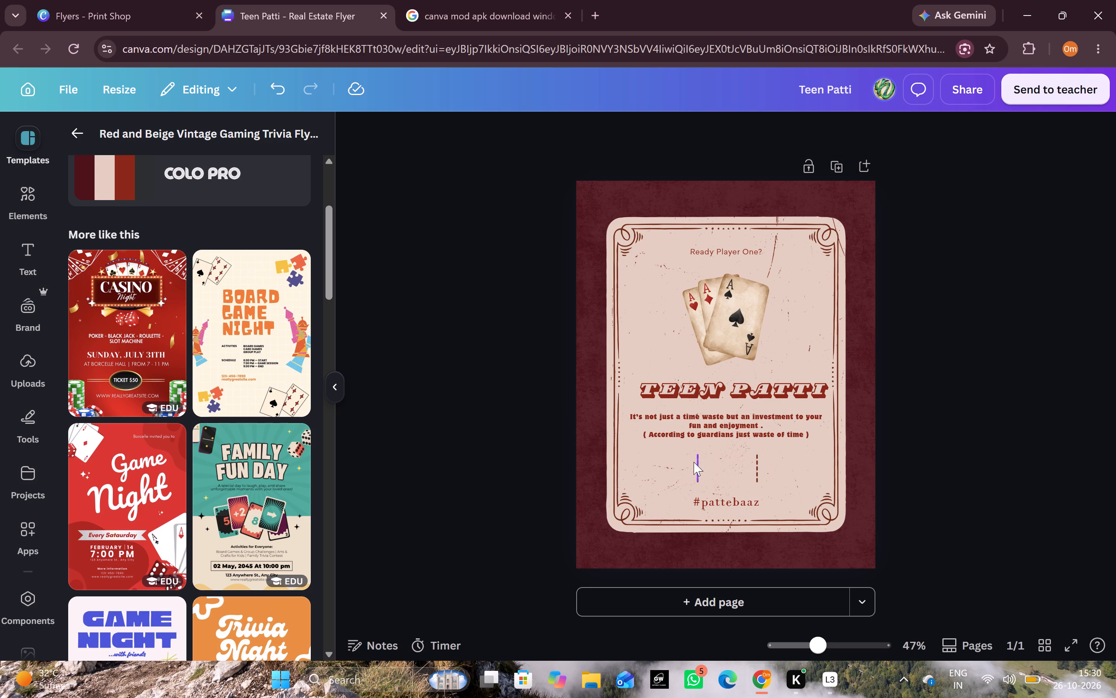
# Delete the two vertical dashed divider lines above the #pattebaaz hashtag.
pyautogui.click(694, 462)
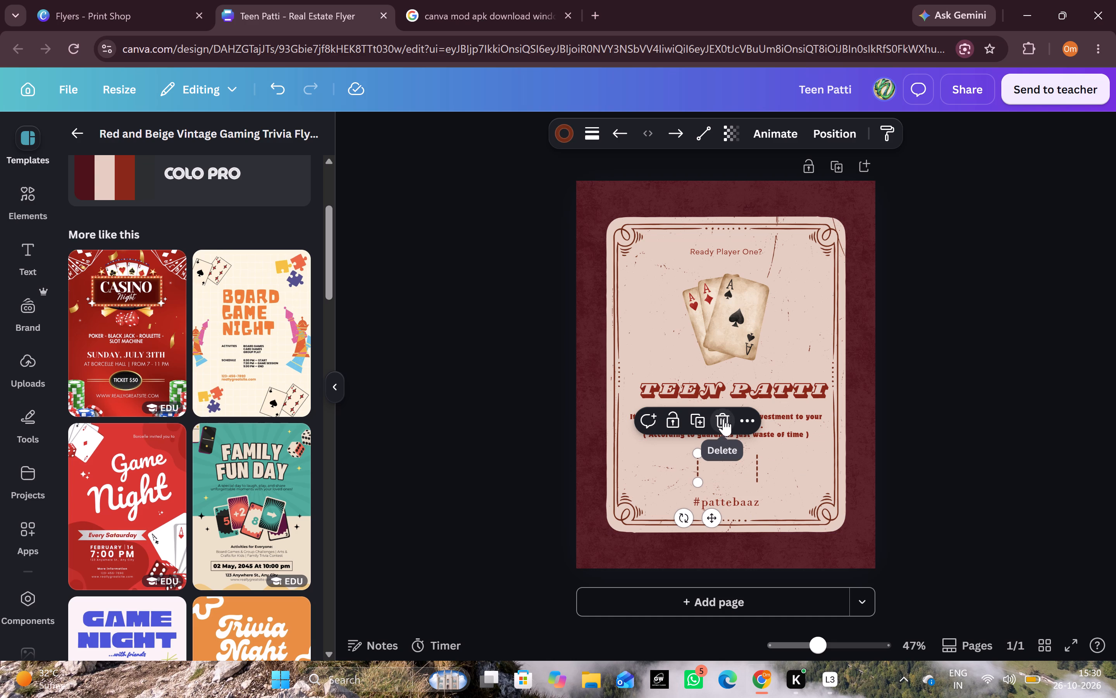
pyautogui.click(720, 419)
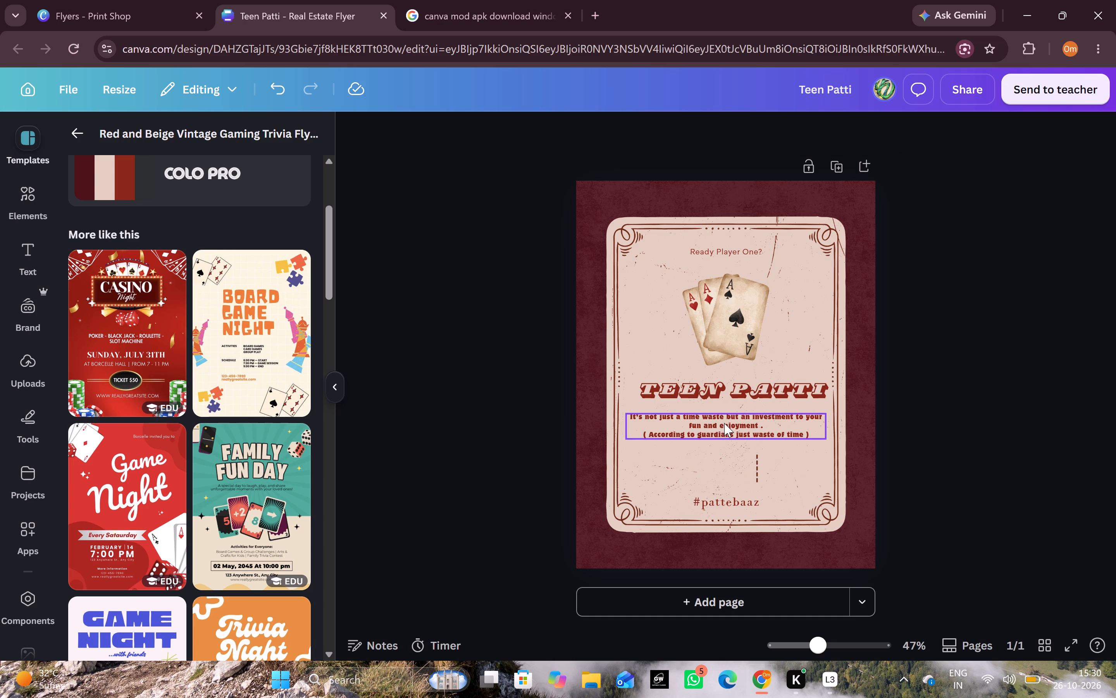
pyautogui.click(754, 465)
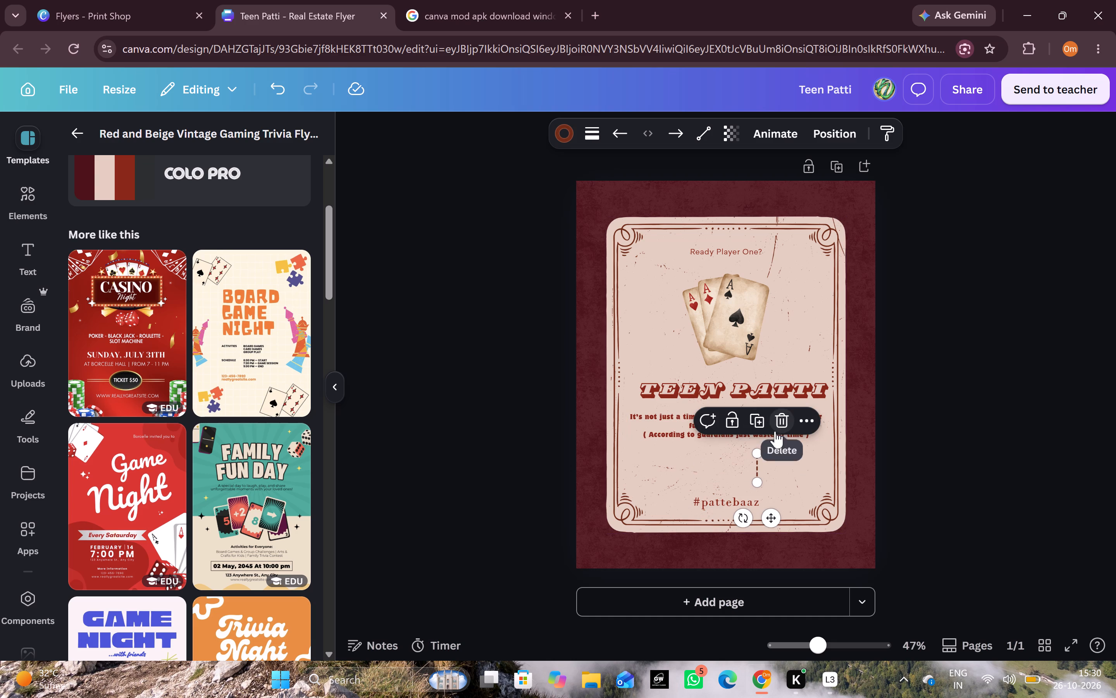
pyautogui.click(755, 464)
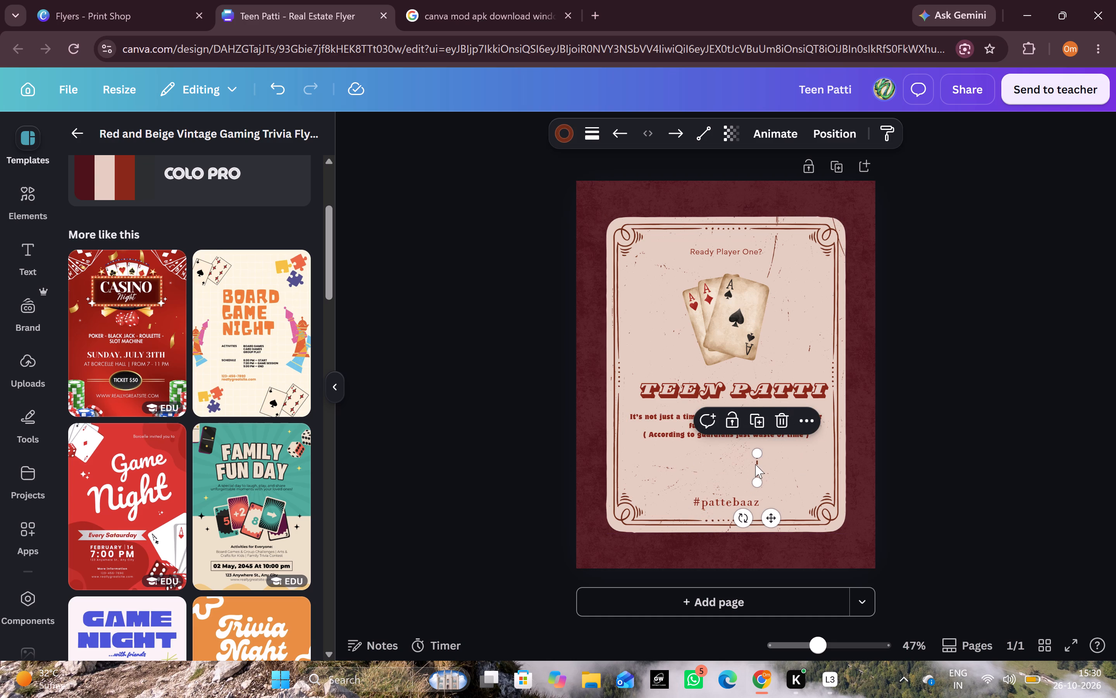
pyautogui.click(754, 463)
pyautogui.click(781, 422)
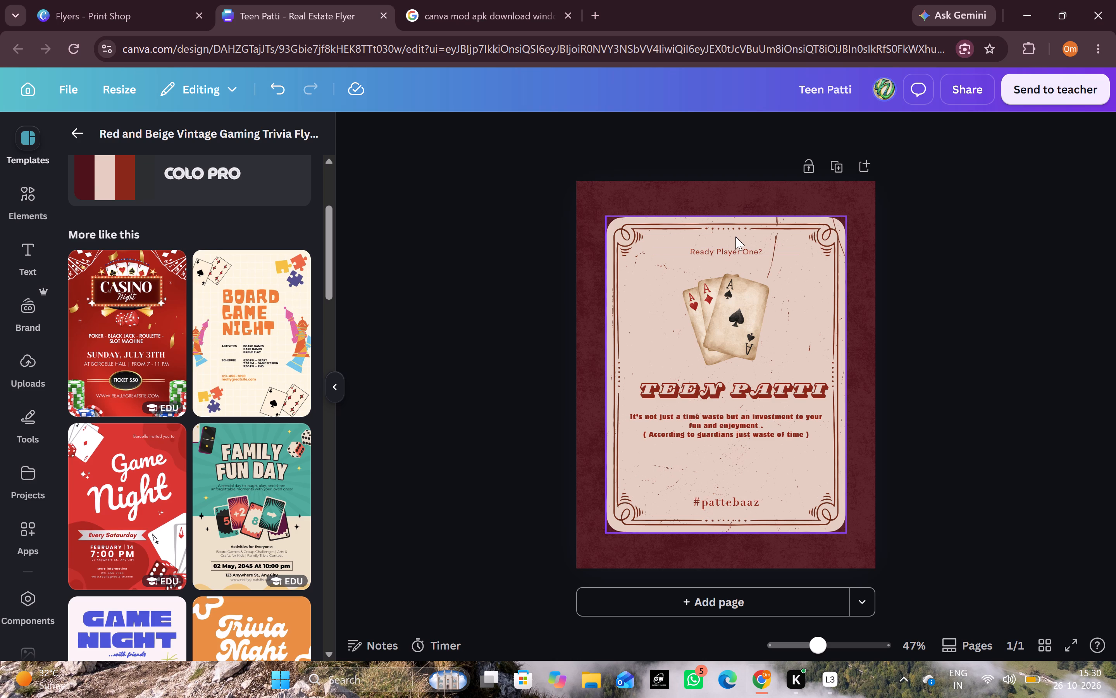
# Replace the "Ready Player One?" text above the cards with "Non Sports Sub-Council BIET Presents".
pyautogui.doubleClick(728, 248)
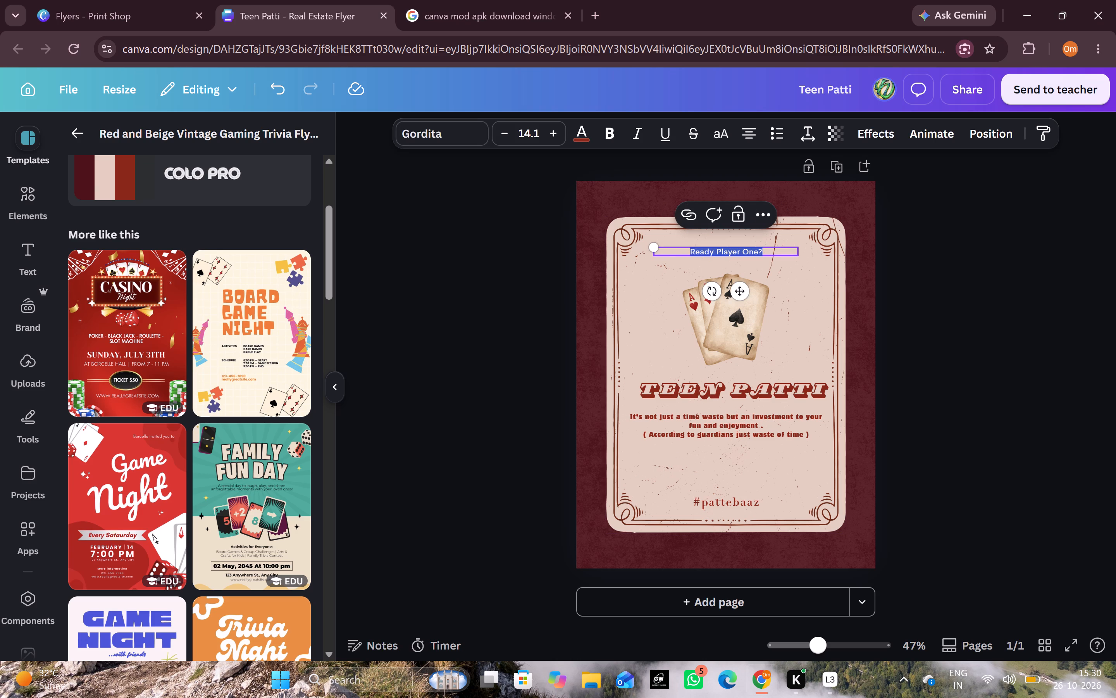
pyautogui.click(728, 248)
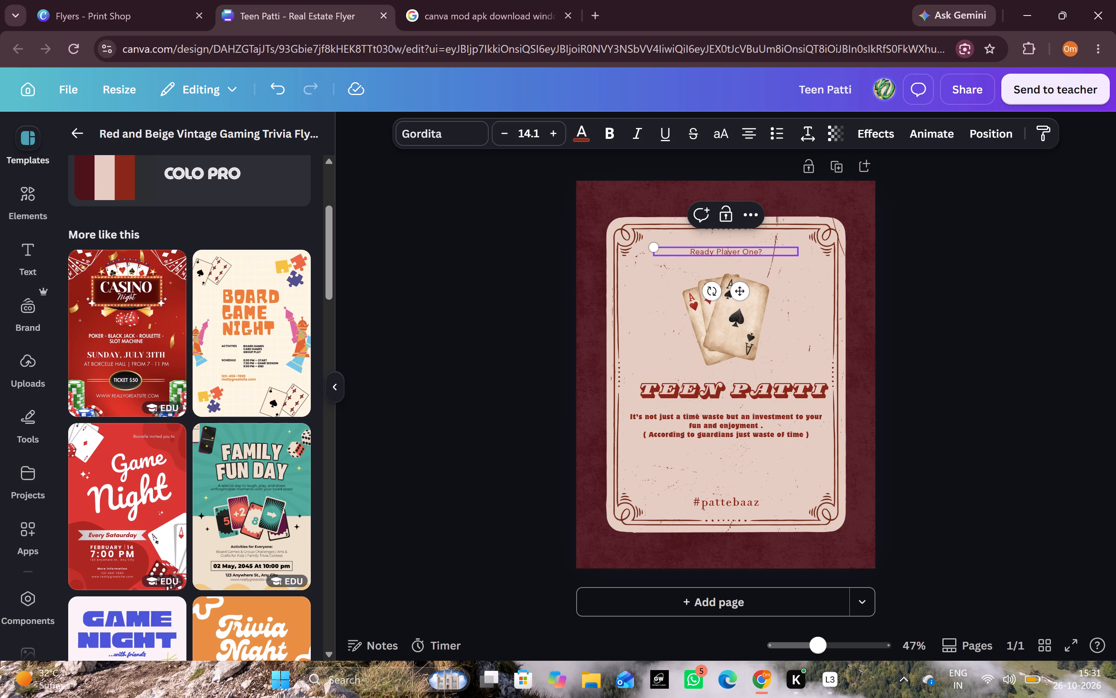
pyautogui.click(722, 261)
pyautogui.doubleClick(737, 248)
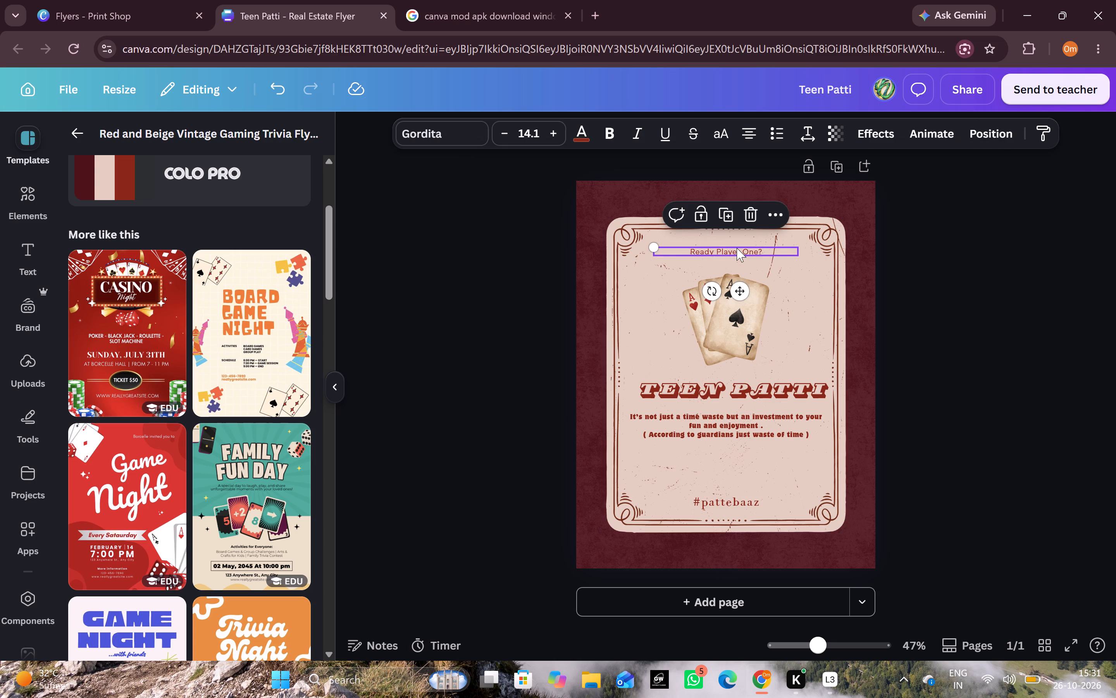
pyautogui.write('Non')
pyautogui.press('space')
pyautogui.write('Spot')
pyautogui.press('BackSpace')
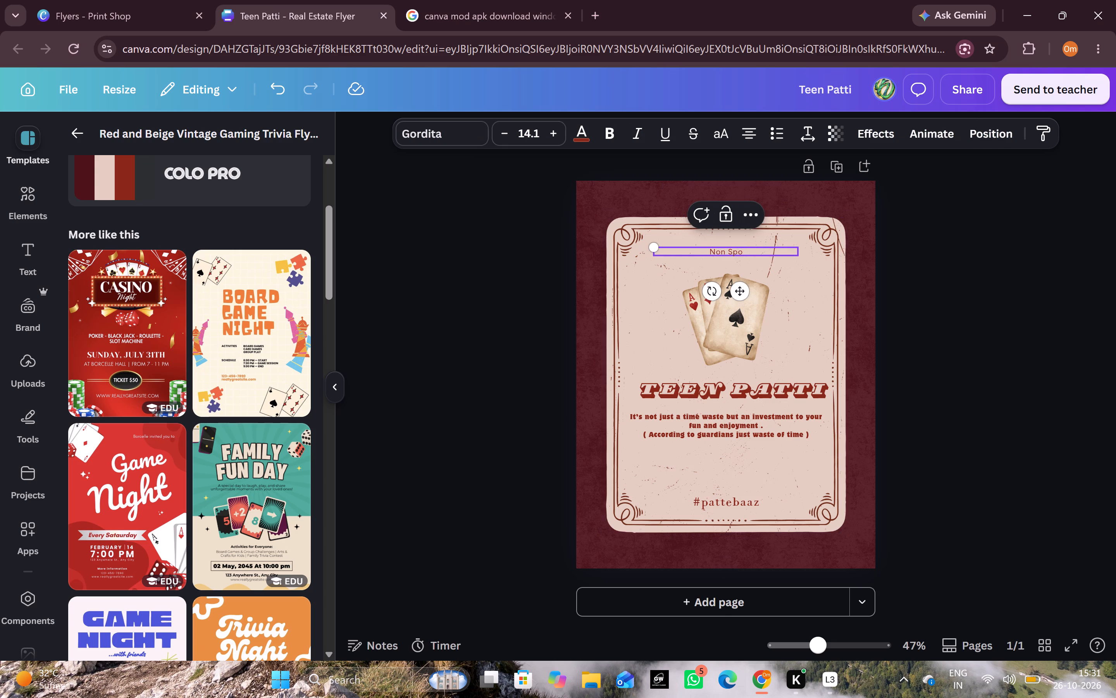
pyautogui.write('rts')
pyautogui.press('space')
pyautogui.write('Sub')
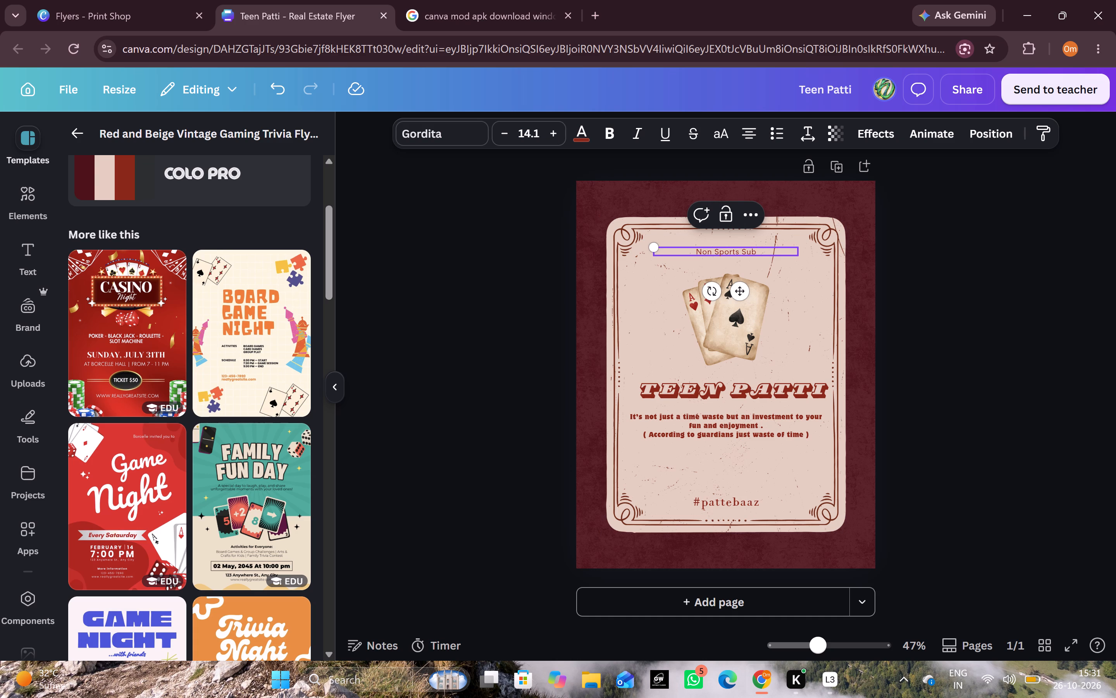
pyautogui.press('-')
pyautogui.write('Council')
pyautogui.press('space')
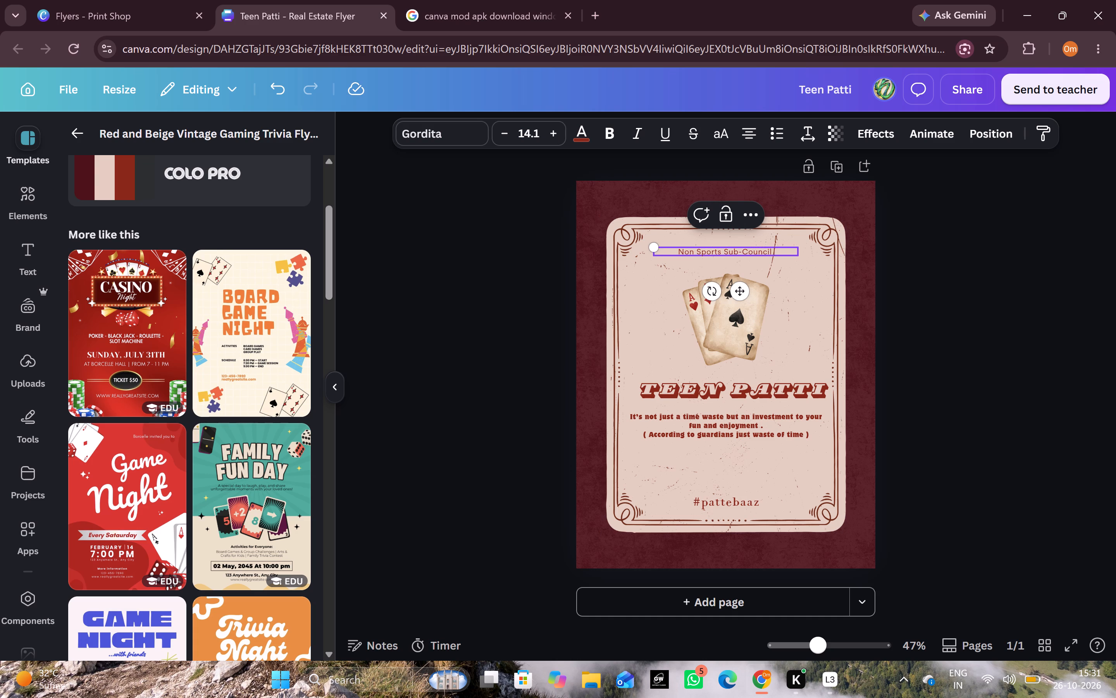
pyautogui.write('Bi')
pyautogui.press('BackSpace')
pyautogui.write('IET')
pyautogui.press('space')
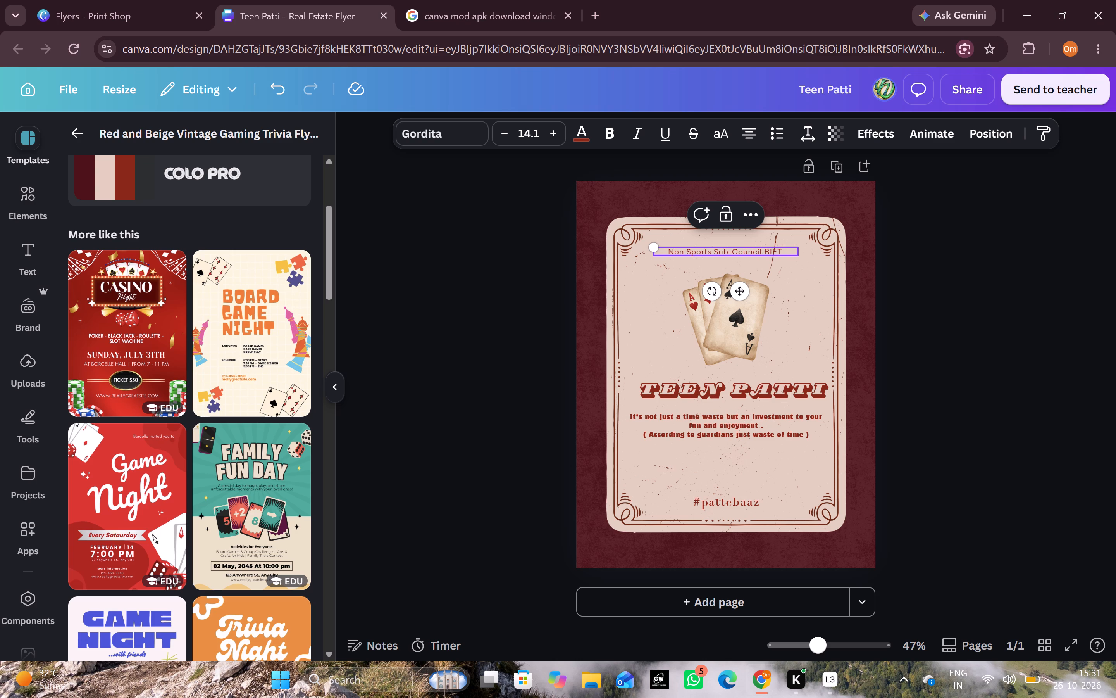
pyautogui.write('Ptr')
pyautogui.press('BackSpace')
pyautogui.press('BackSpace')
pyautogui.write('resents')
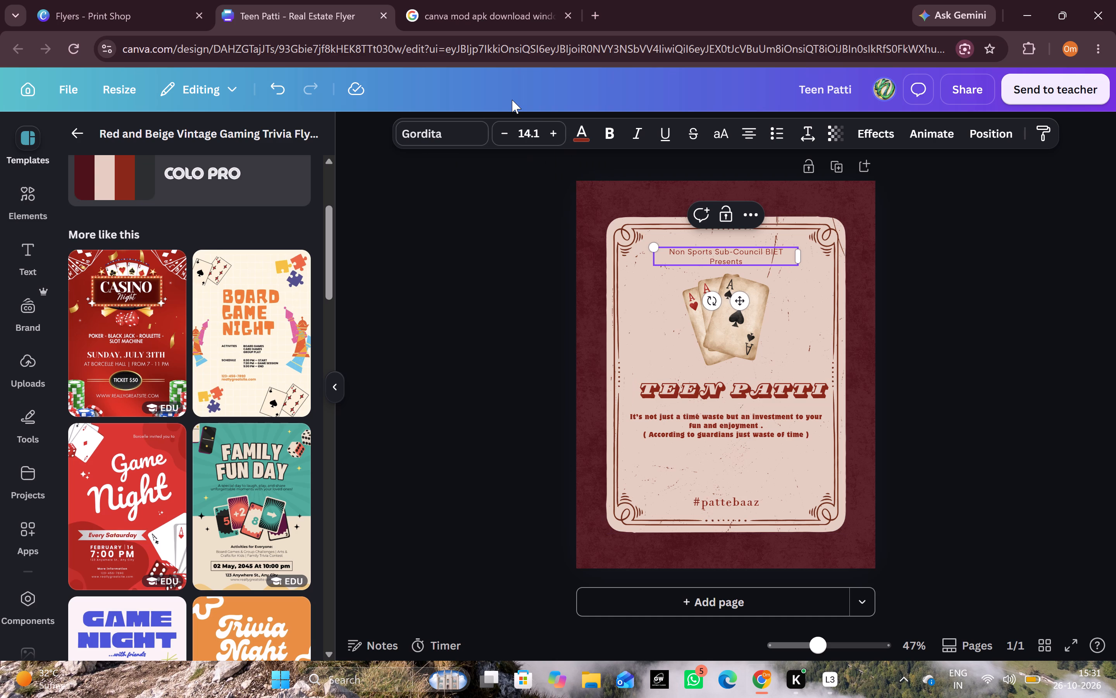
# Browse the ready-made font combinations and add the "Custom Paint" one to the flyer.
pyautogui.click(470, 129)
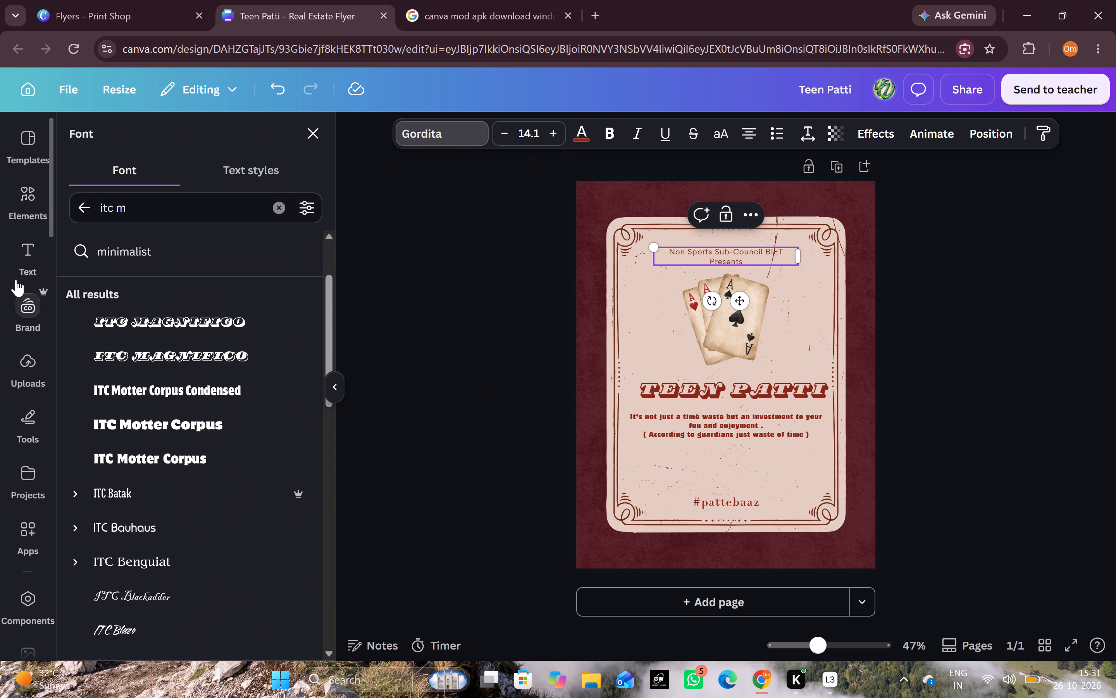
pyautogui.click(21, 270)
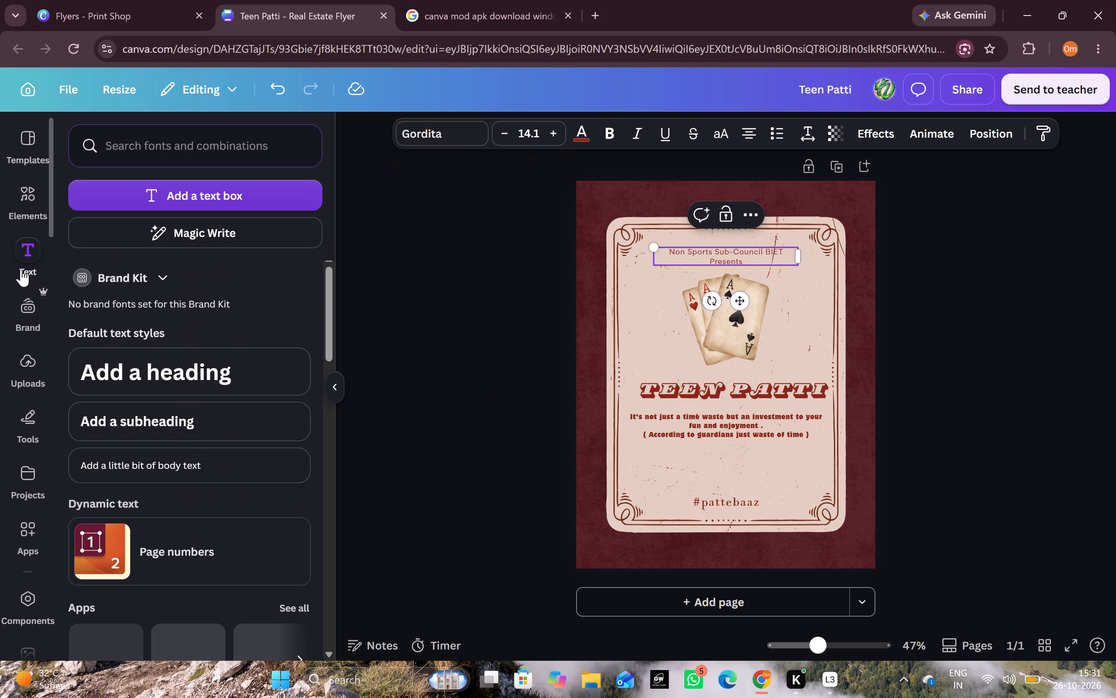
pyautogui.scroll(-6, 201, 351)
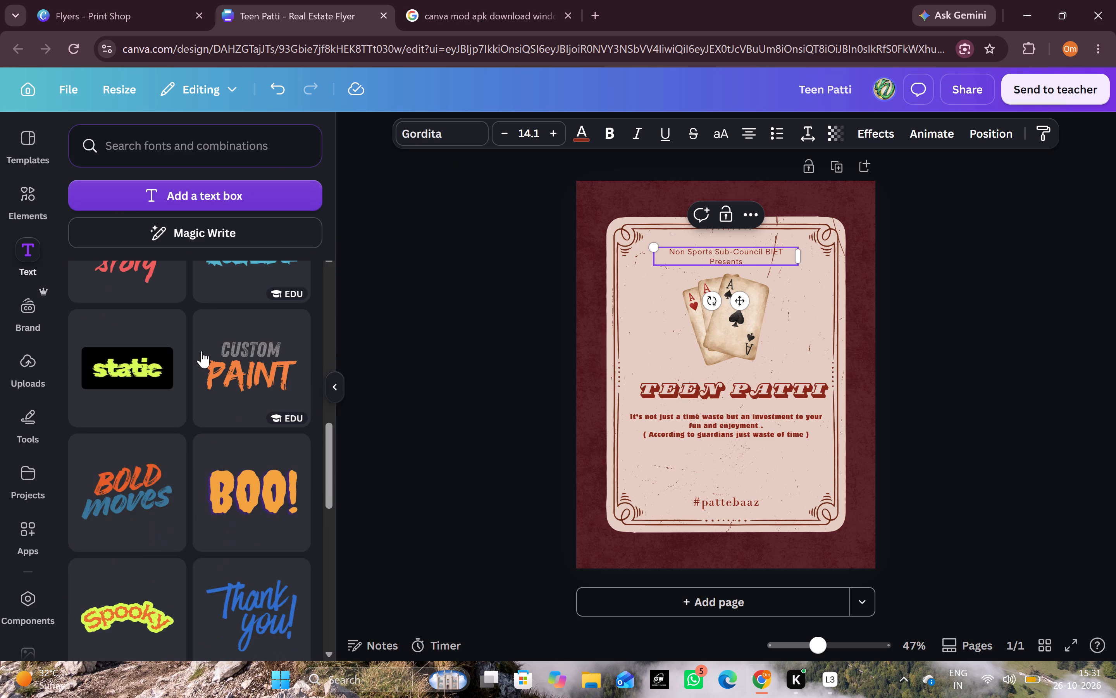
pyautogui.scroll(-3, 205, 344)
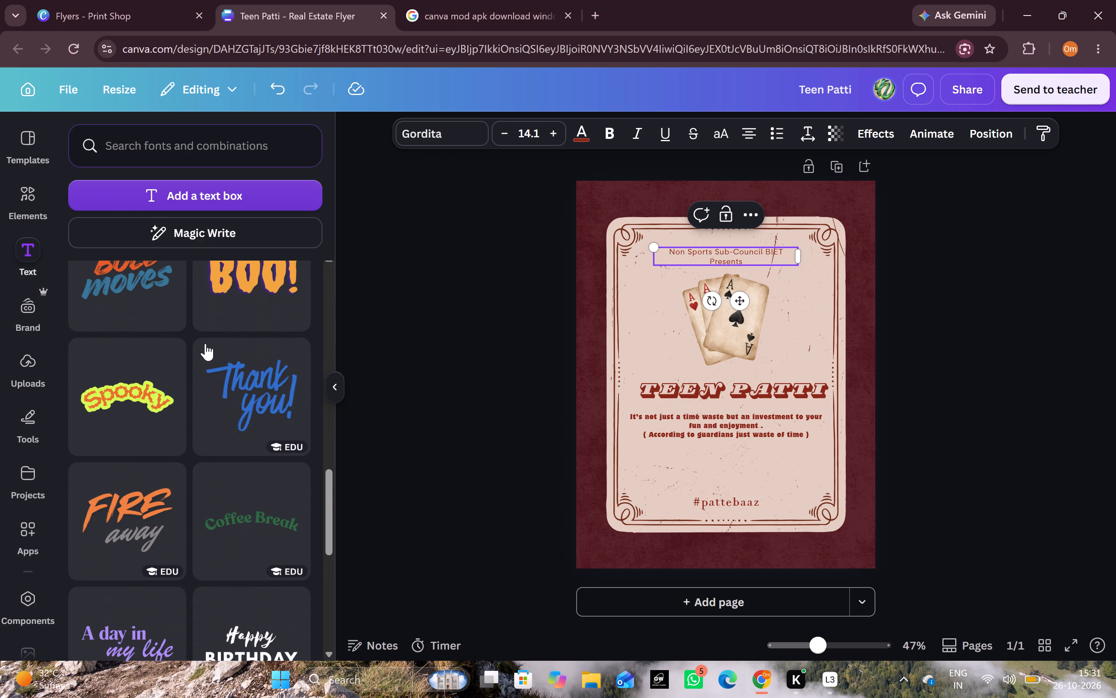
pyautogui.scroll(-2, 205, 344)
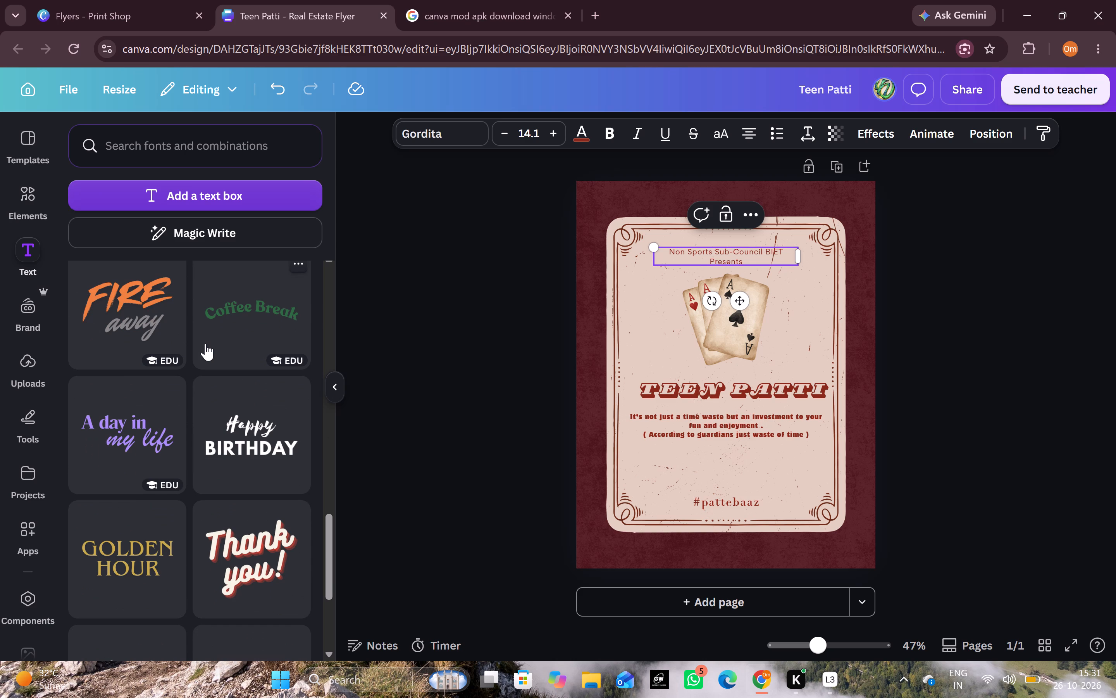
pyautogui.scroll(-5, 205, 344)
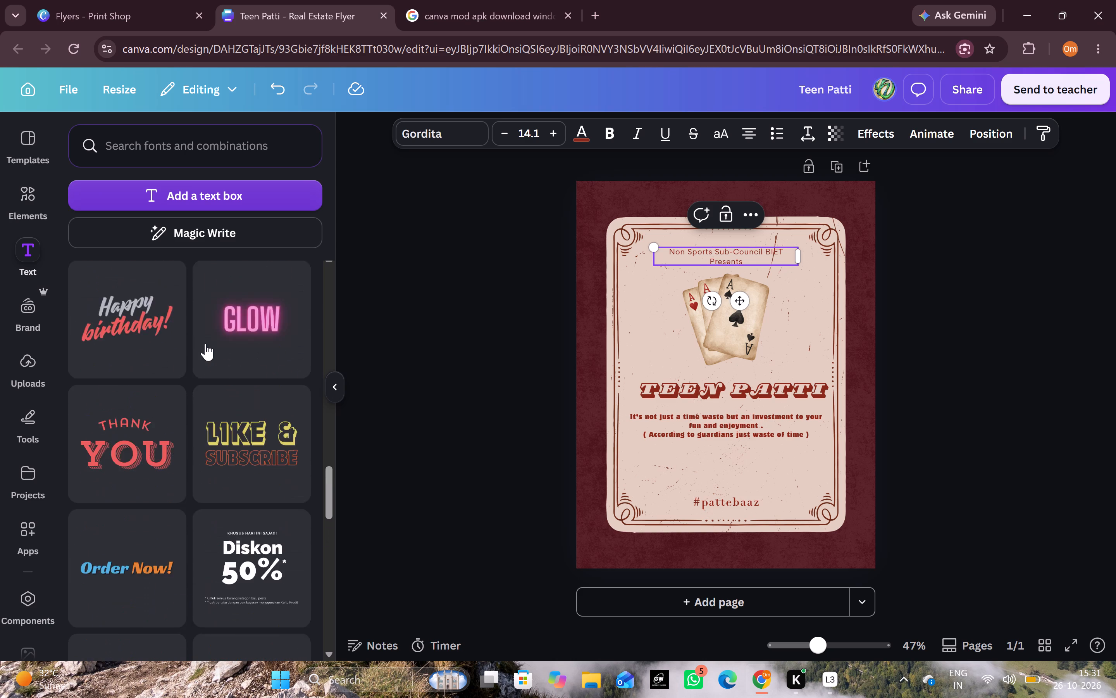
pyautogui.scroll(-5, 205, 344)
pyautogui.scroll(2, 205, 344)
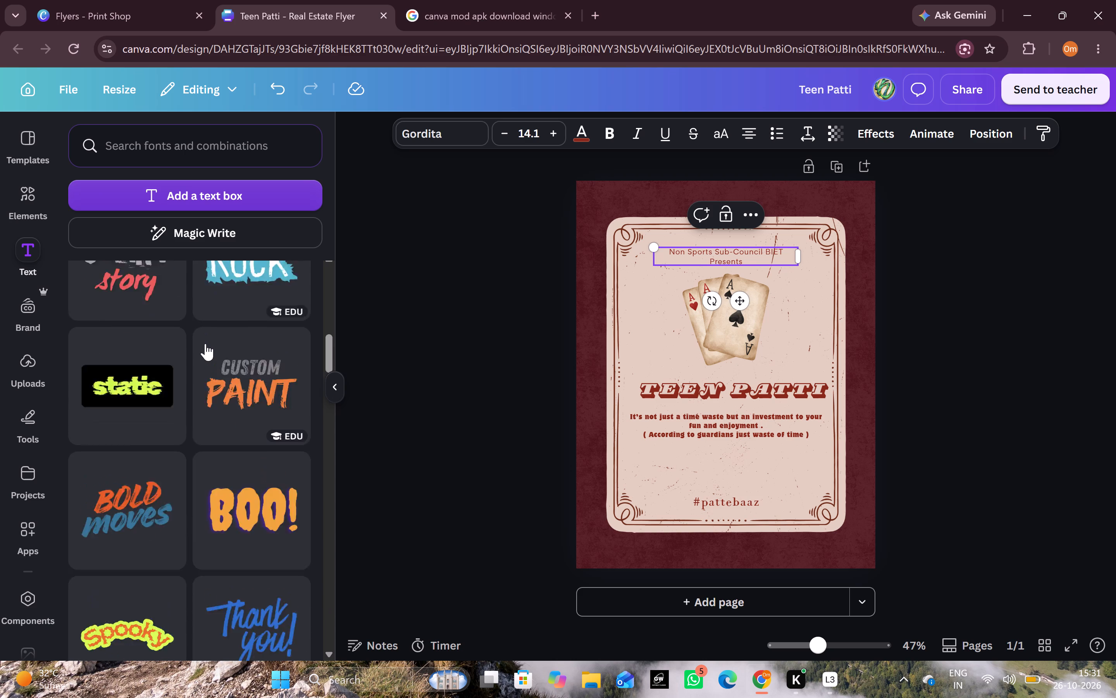
pyautogui.scroll(-2, 205, 344)
pyautogui.scroll(-2, 208, 283)
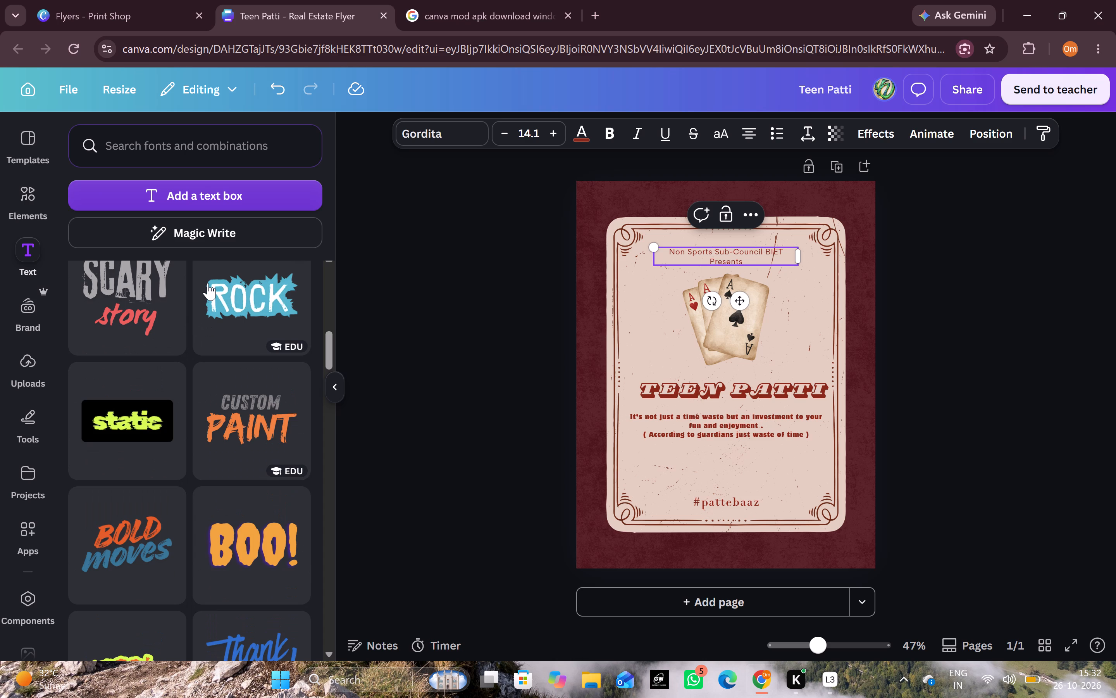
pyautogui.scroll(-2, 208, 283)
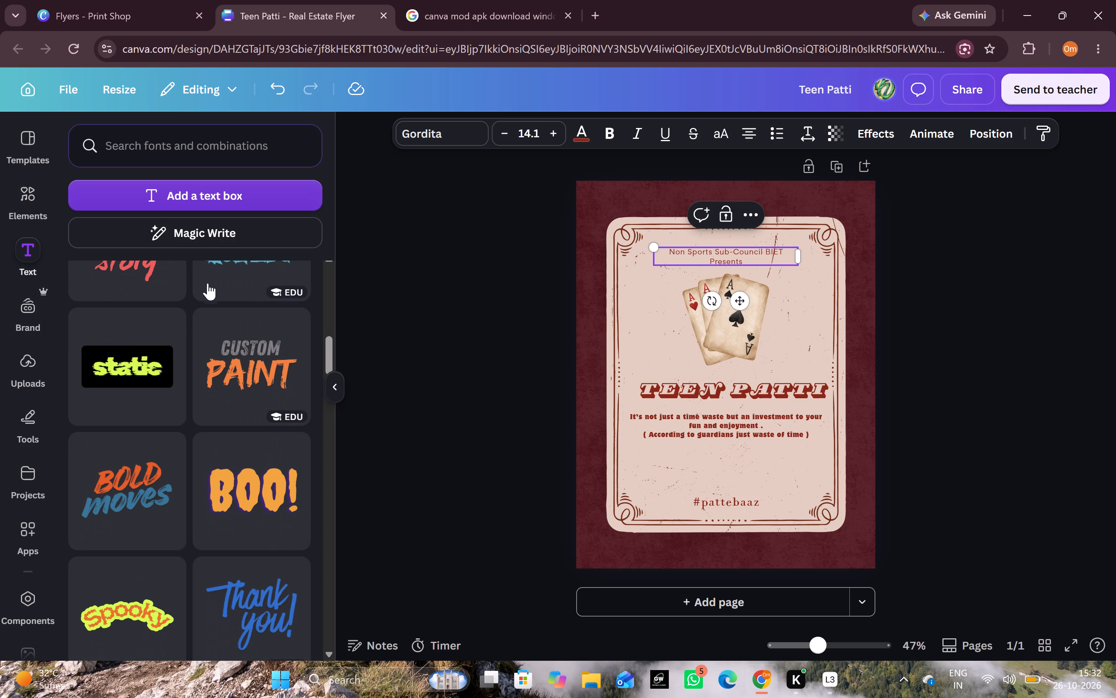
pyautogui.scroll(-1, 208, 283)
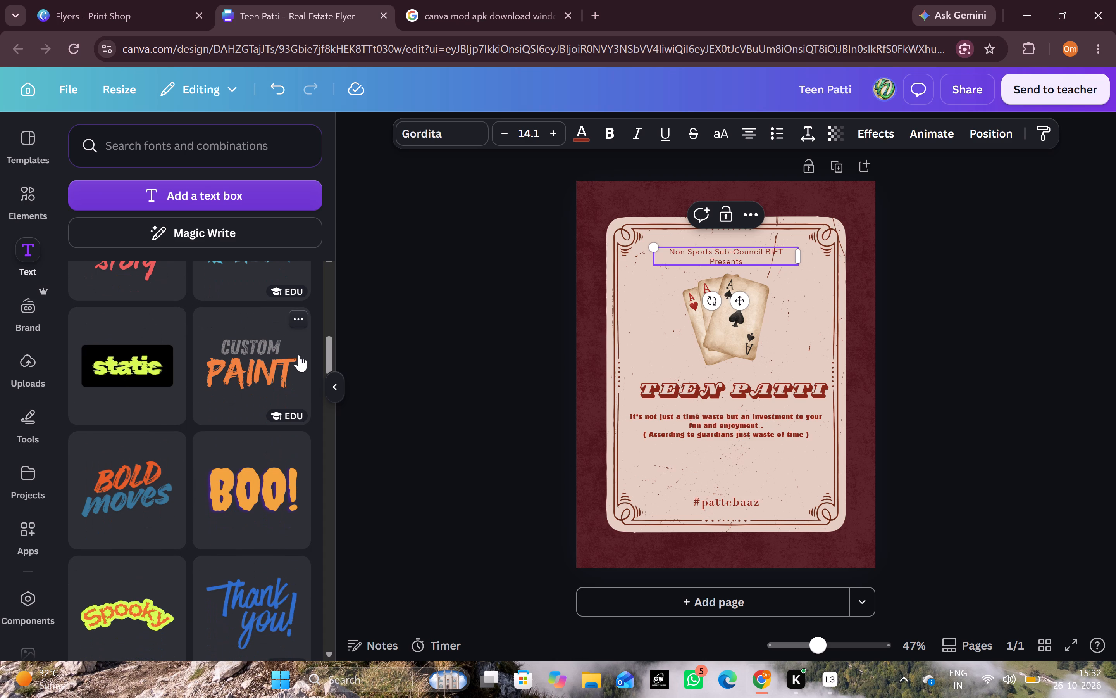
pyautogui.click(294, 355)
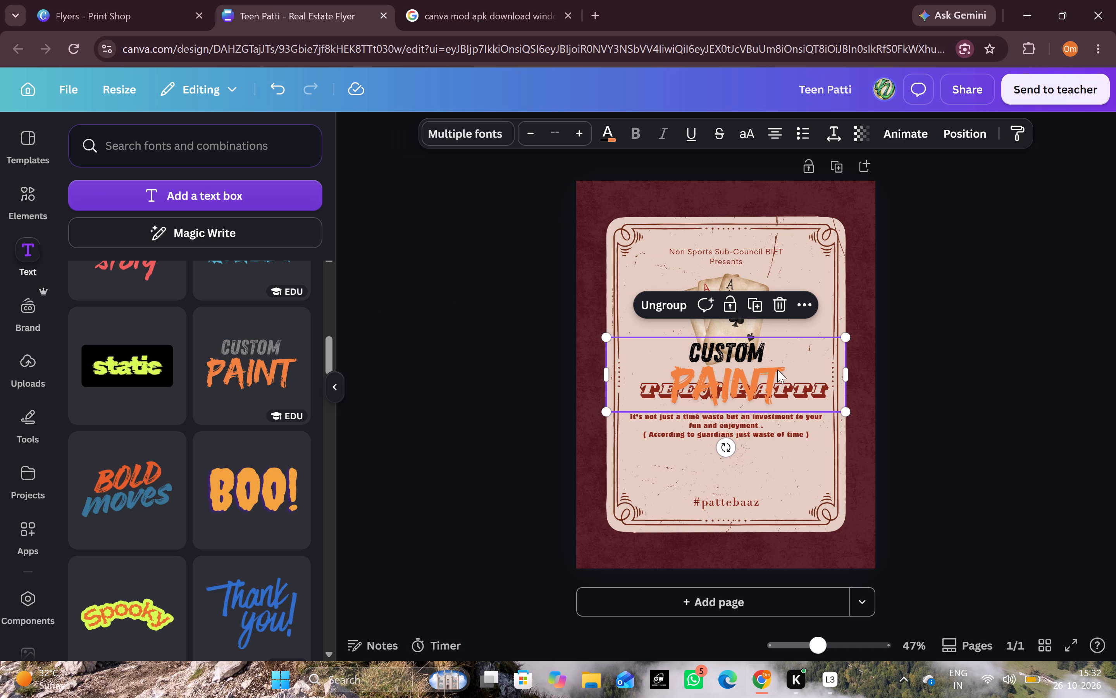
# Replace the orange word "PAINT" in the added font combination with "SOON".
pyautogui.click(742, 349)
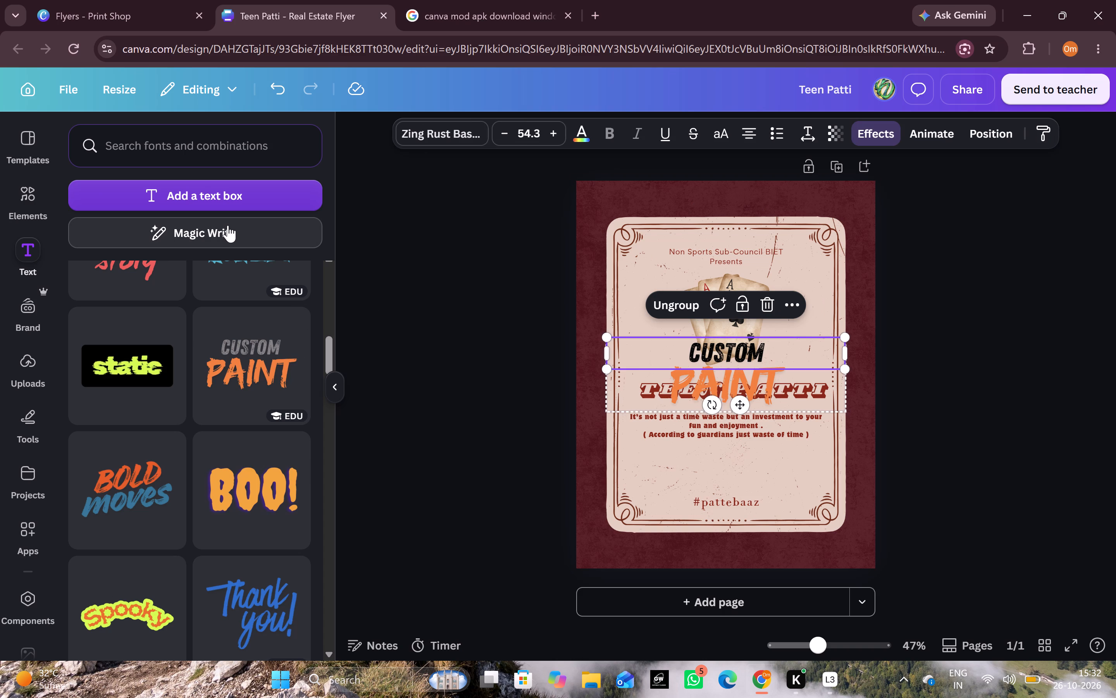
pyautogui.scroll(11, 228, 225)
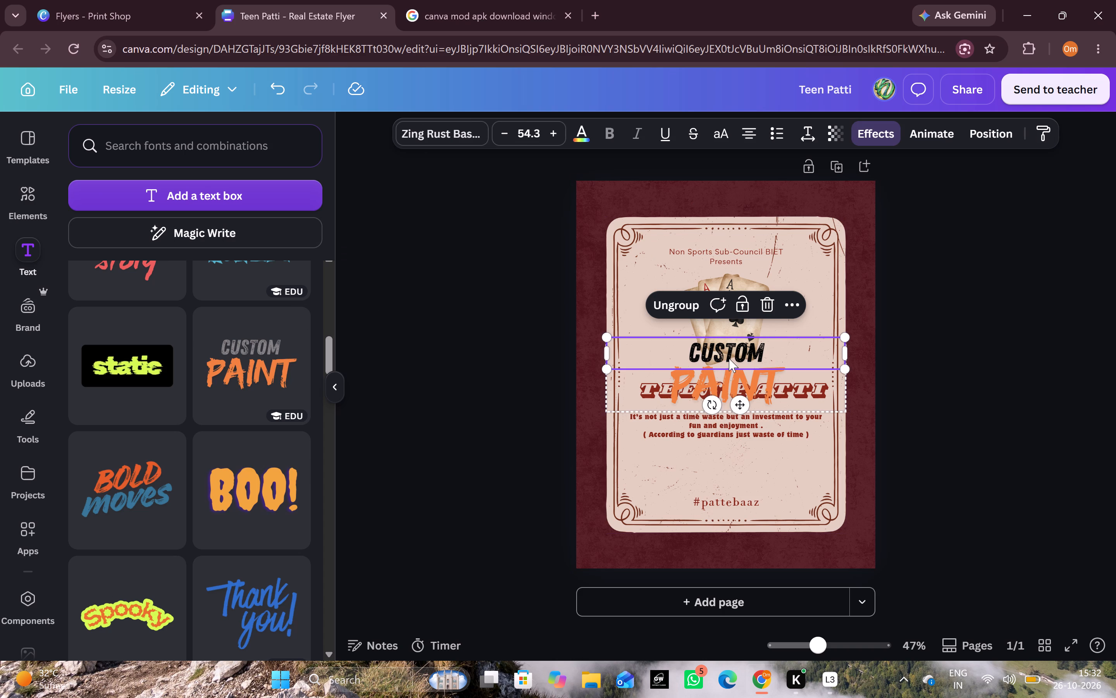
pyautogui.doubleClick(729, 358)
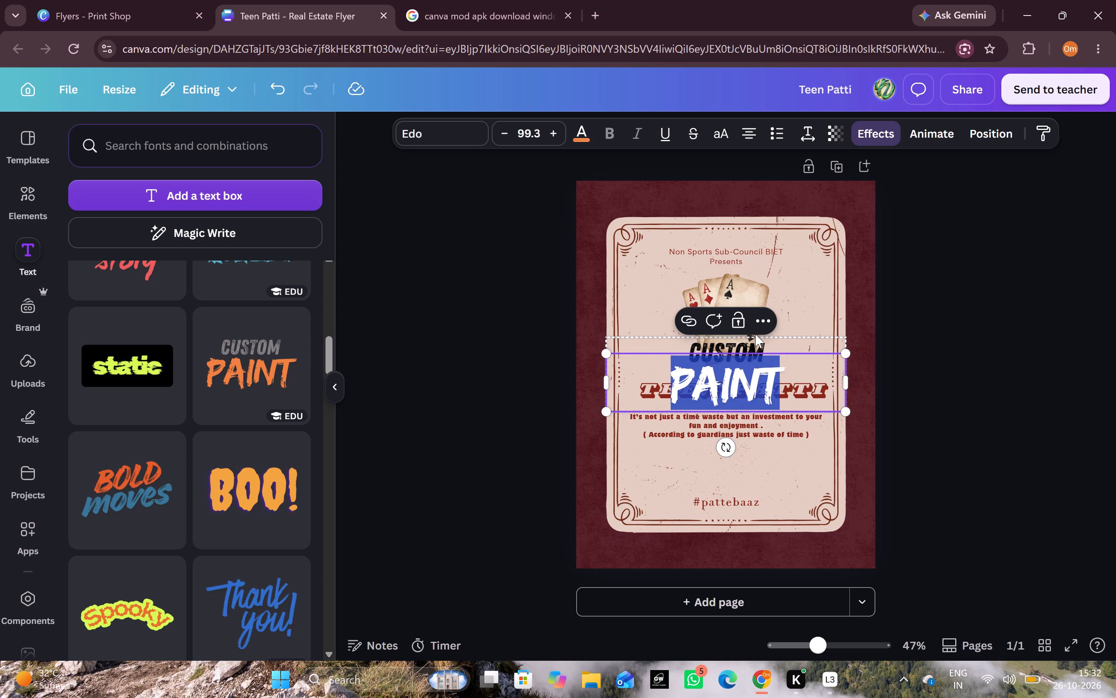
pyautogui.hotkey('shift', 's')
pyautogui.hotkey('shift', 'o')
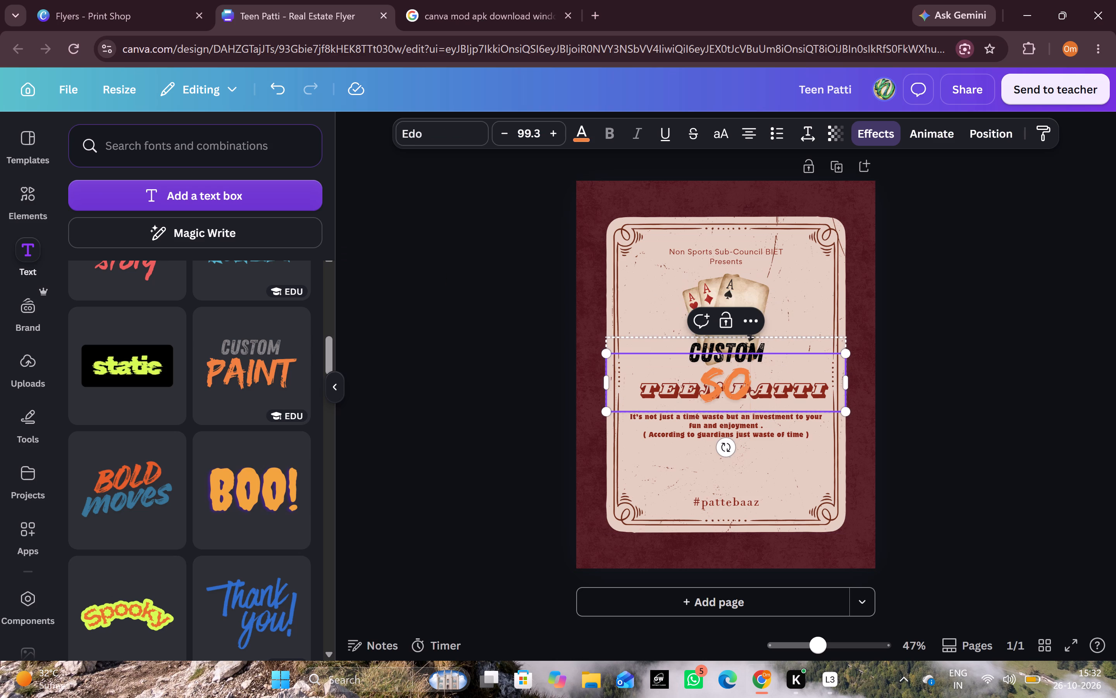
pyautogui.press('o')
pyautogui.hotkey('shift', 'n')
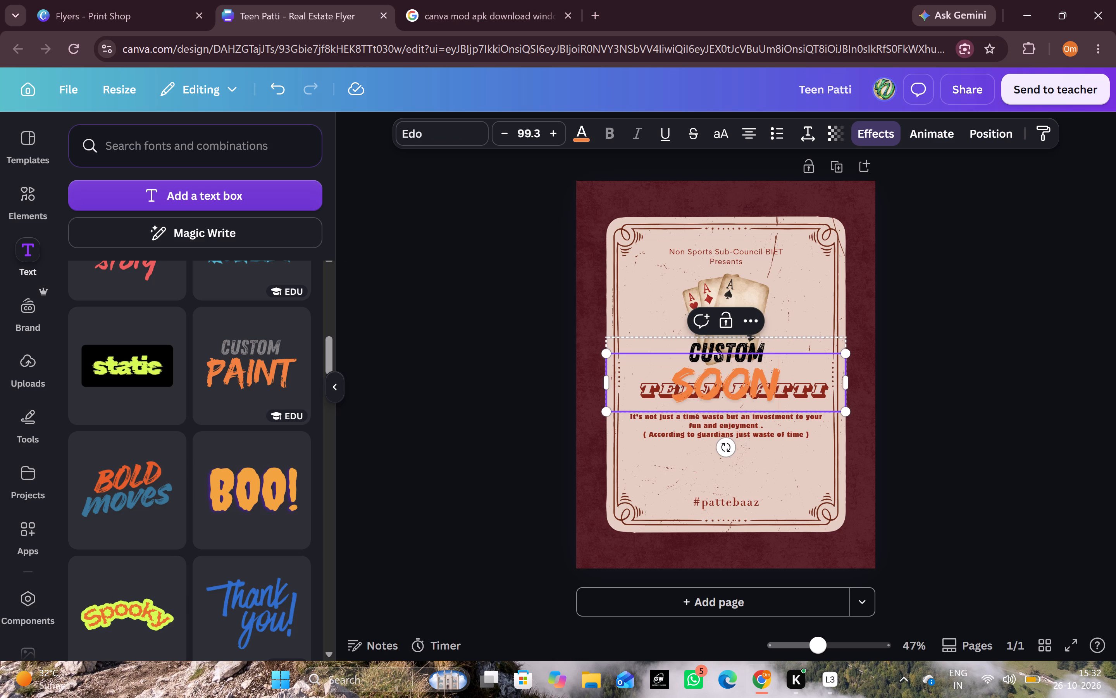
pyautogui.moveTo(751, 379); pyautogui.dragTo(756, 468)
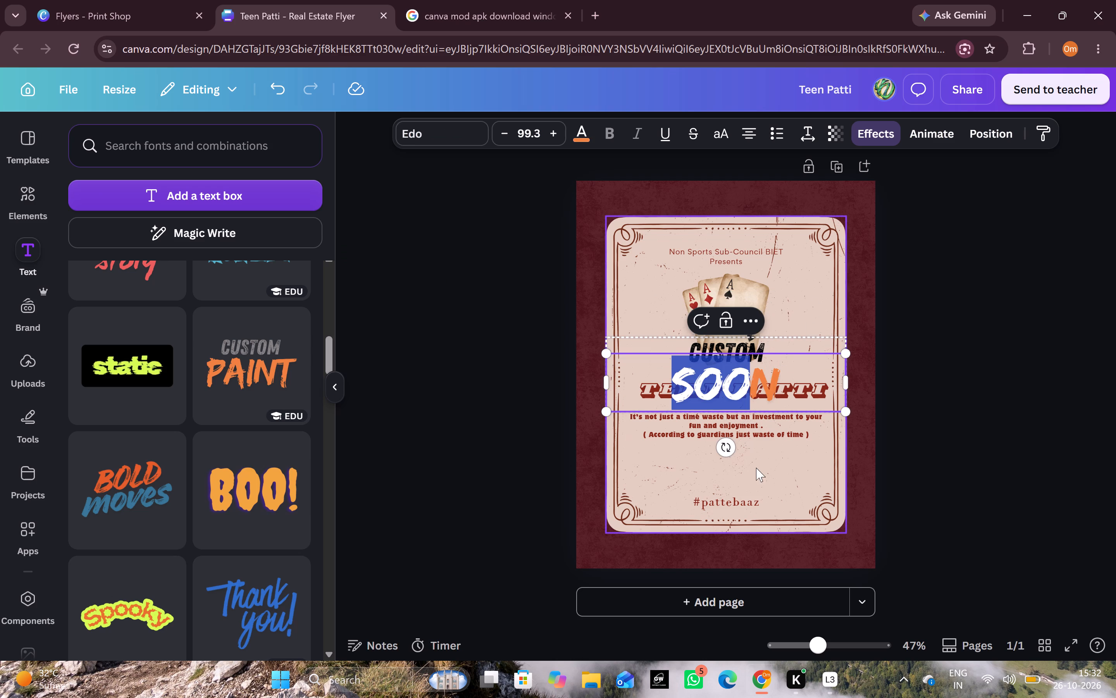
pyautogui.moveTo(756, 468); pyautogui.dragTo(754, 432)
pyautogui.click(788, 454)
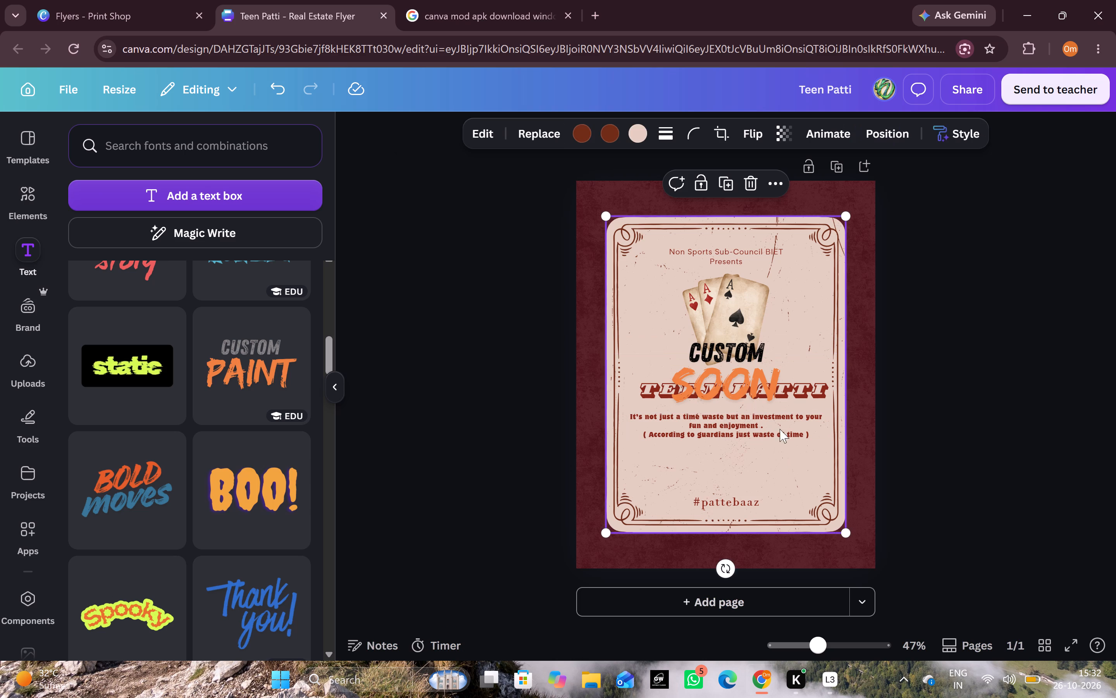
# Replace the black word "CUSTOM" in the added font combination with "Comming".
pyautogui.doubleClick(741, 351)
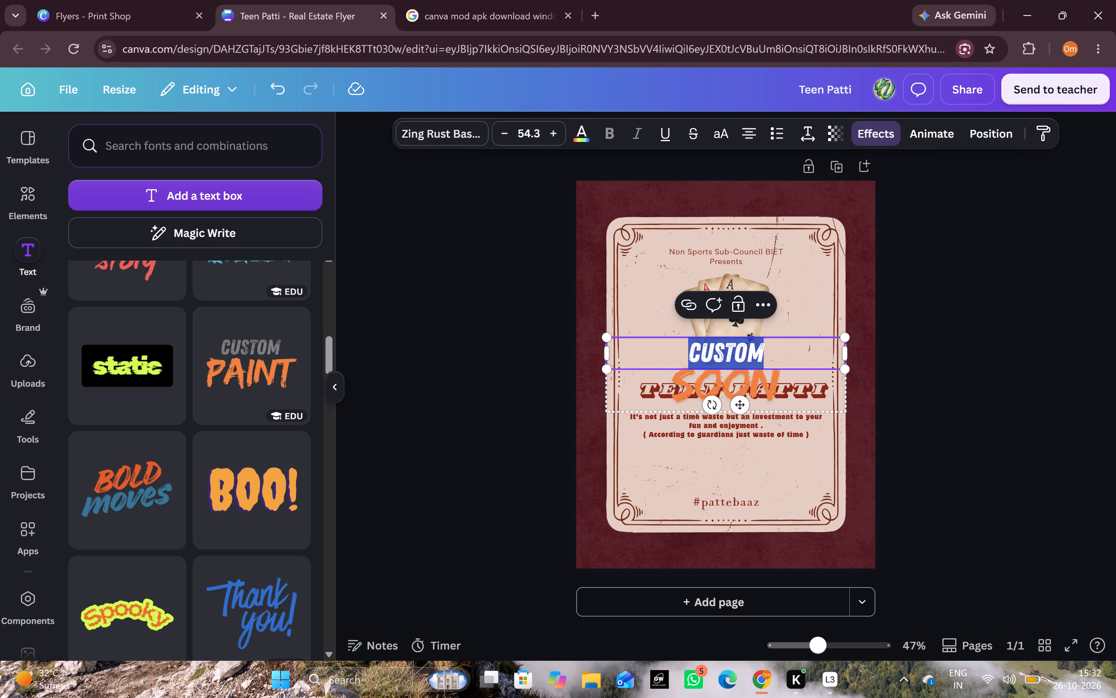
pyautogui.write('Comming')
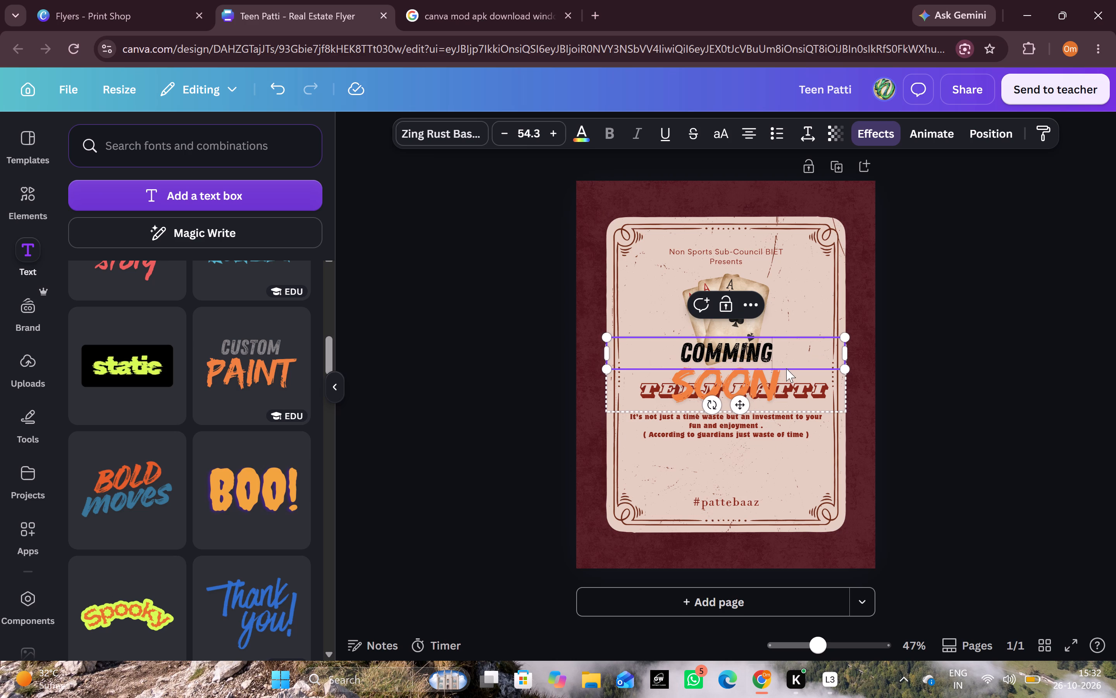
# Move the "COMMING" text to just below the paragraph, centered above the #pattebaaz hashtag.
pyautogui.moveTo(746, 403); pyautogui.dragTo(749, 434)
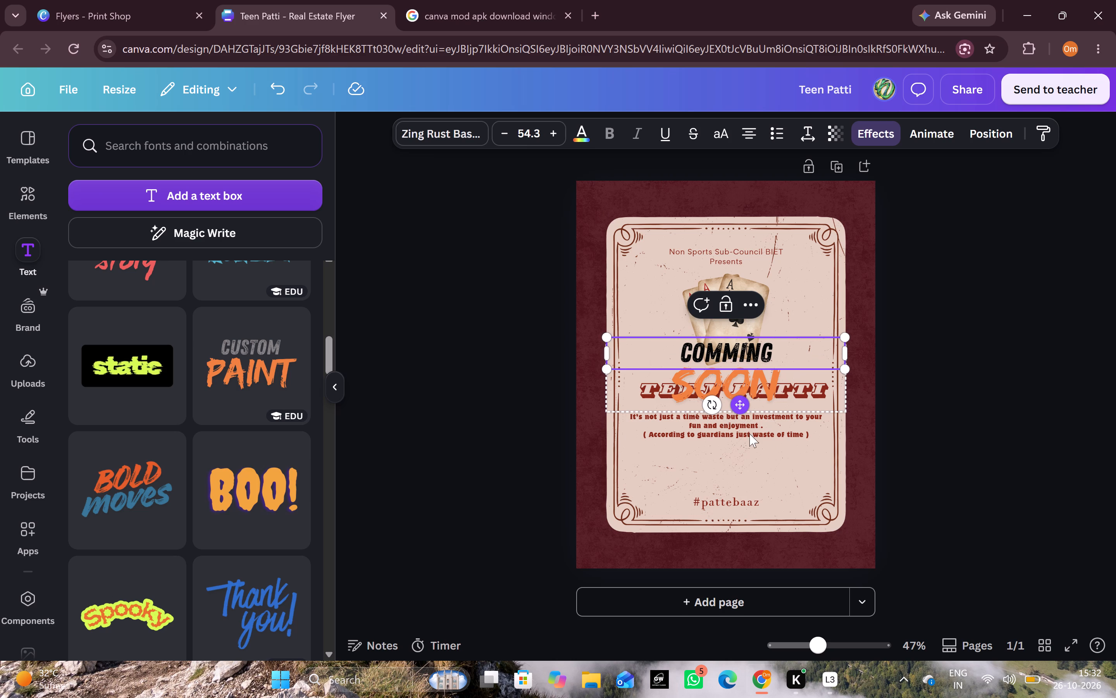
pyautogui.moveTo(749, 434); pyautogui.dragTo(751, 508)
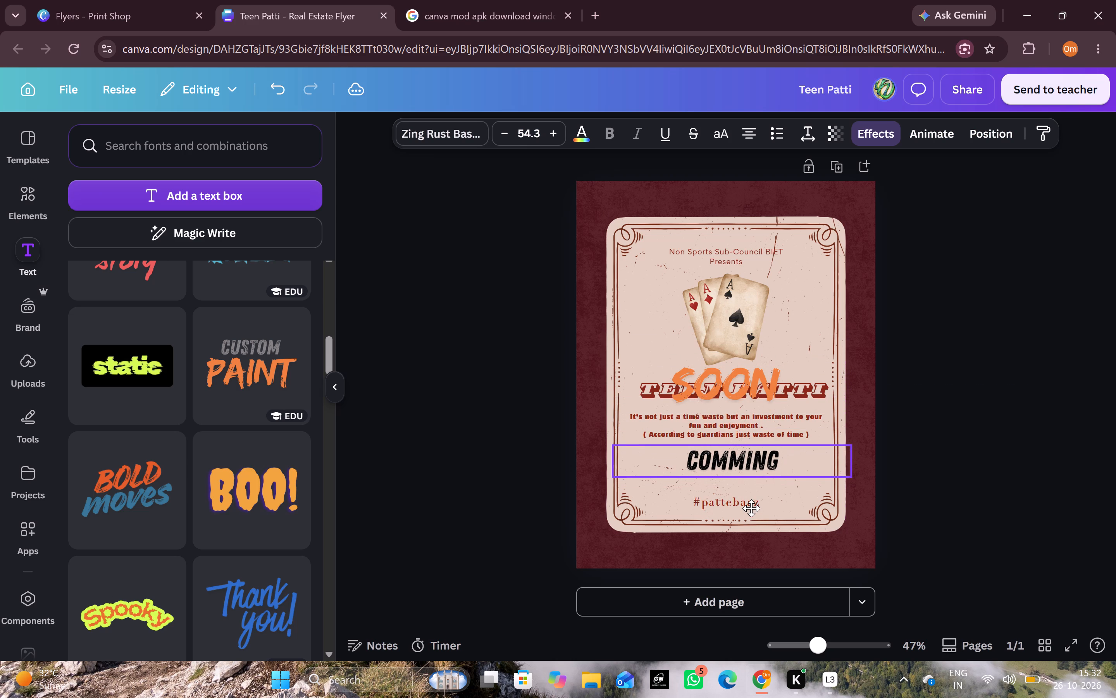
pyautogui.moveTo(751, 508); pyautogui.dragTo(750, 506)
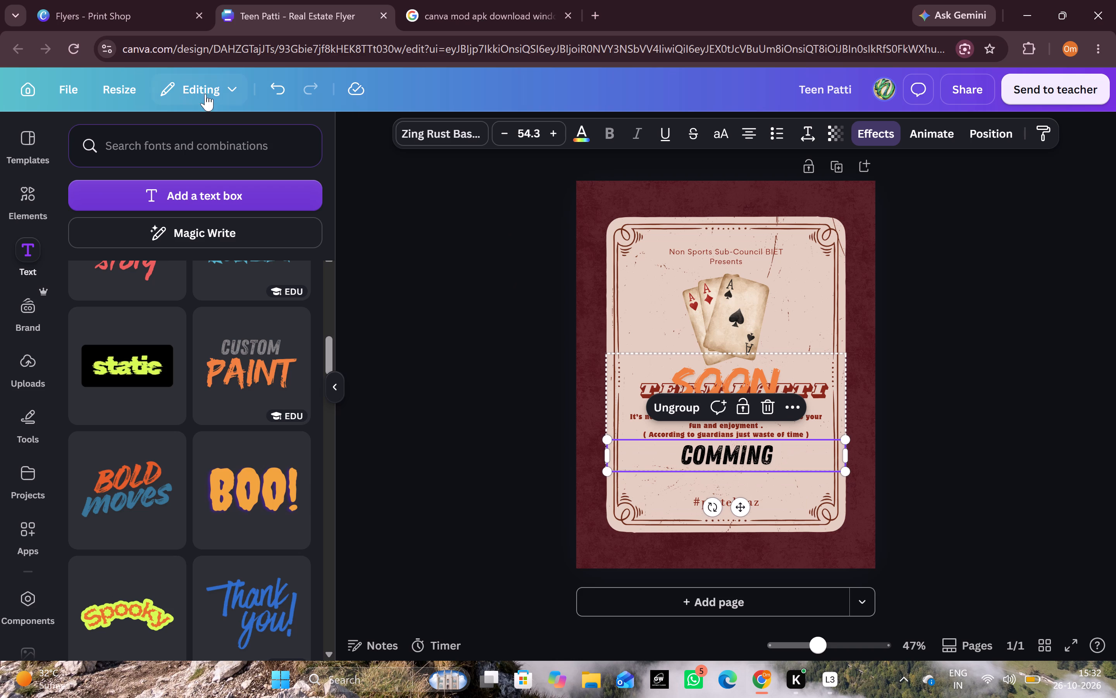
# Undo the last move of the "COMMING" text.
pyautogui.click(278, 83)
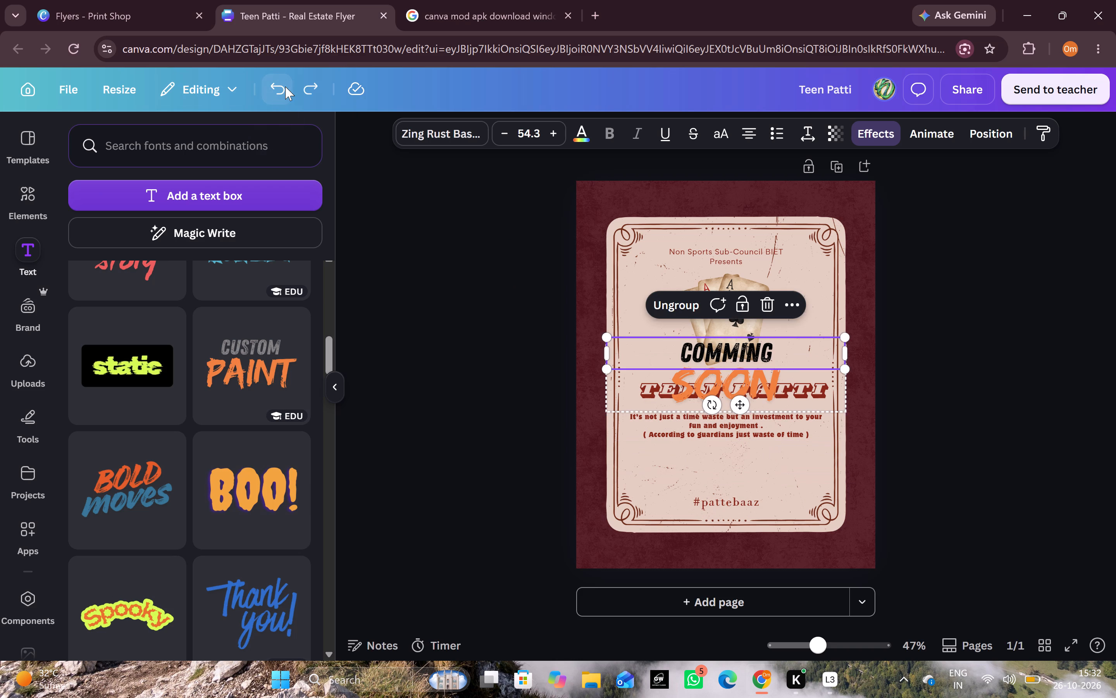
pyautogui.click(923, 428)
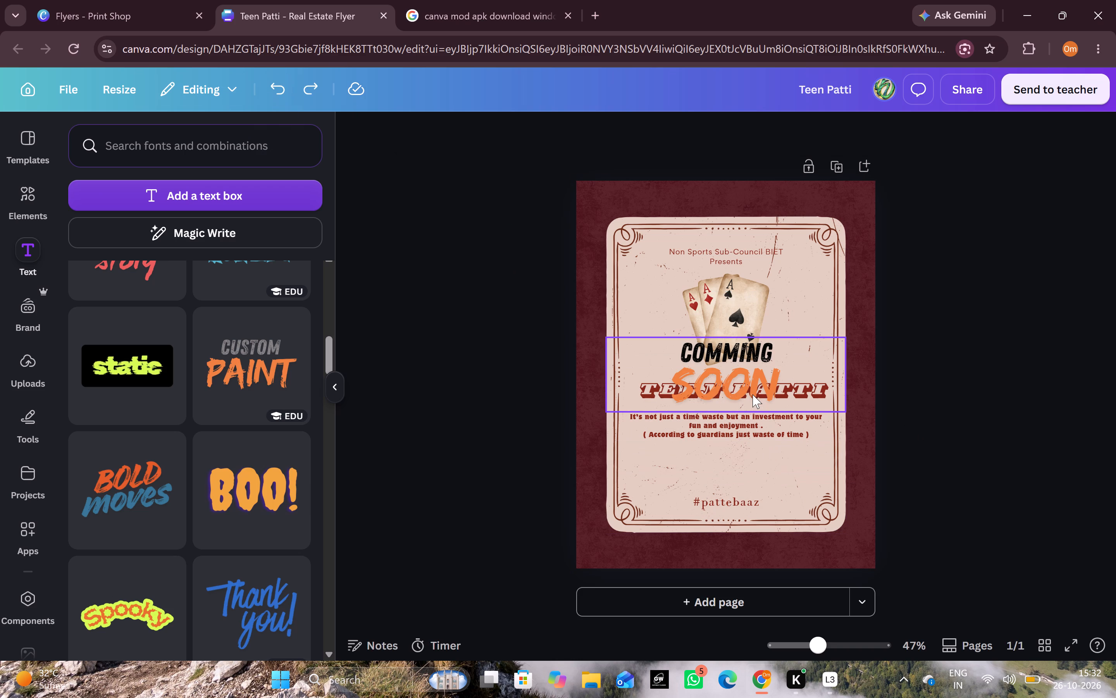
# Move the grouped "COMMING SOON" text below the paragraph and shrink it to fit centered above the #pattebaaz hashtag.
pyautogui.click(753, 394)
pyautogui.moveTo(753, 394); pyautogui.dragTo(756, 496)
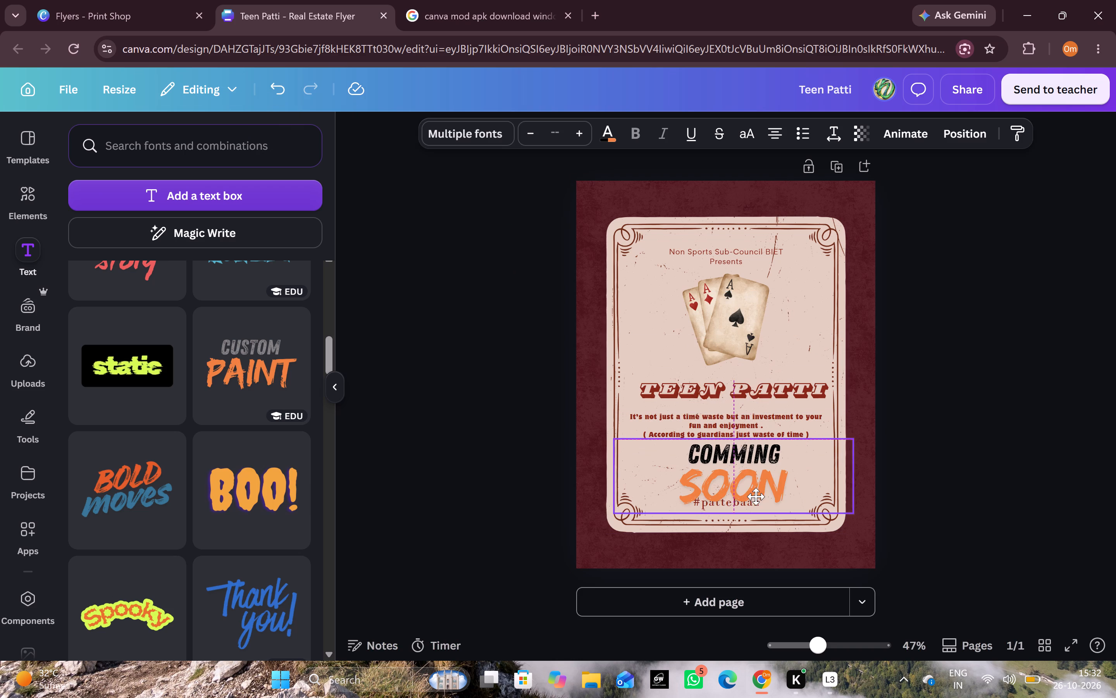
pyautogui.moveTo(756, 496); pyautogui.dragTo(751, 496)
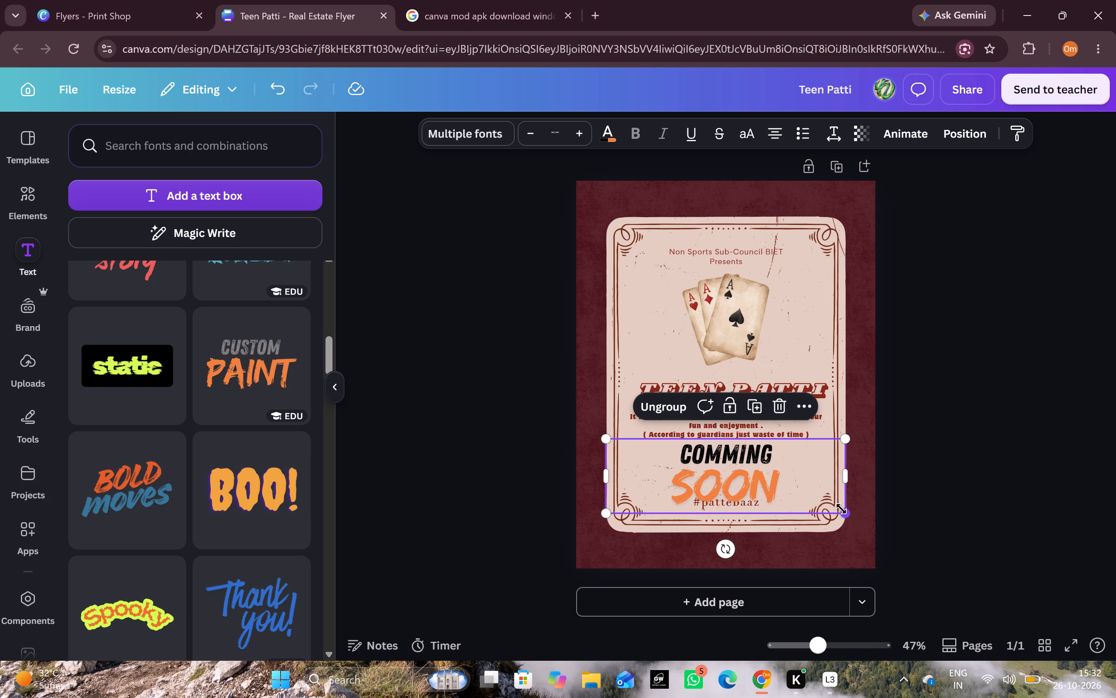
pyautogui.moveTo(841, 509); pyautogui.dragTo(778, 464)
pyautogui.moveTo(698, 470); pyautogui.dragTo(733, 477)
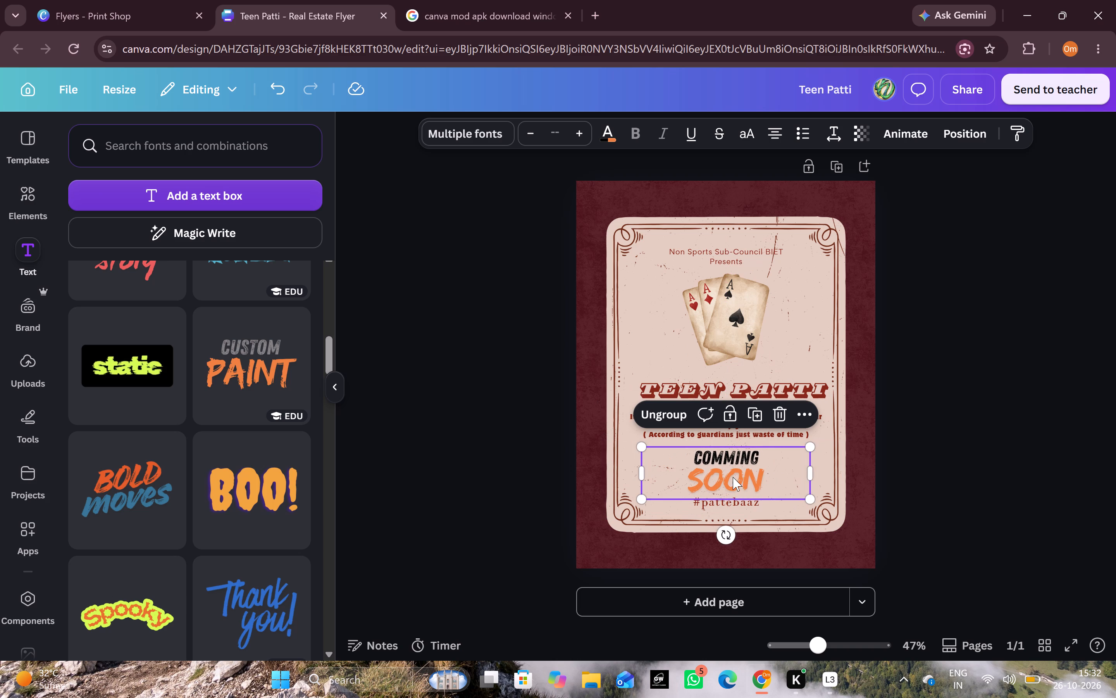
pyautogui.click(916, 436)
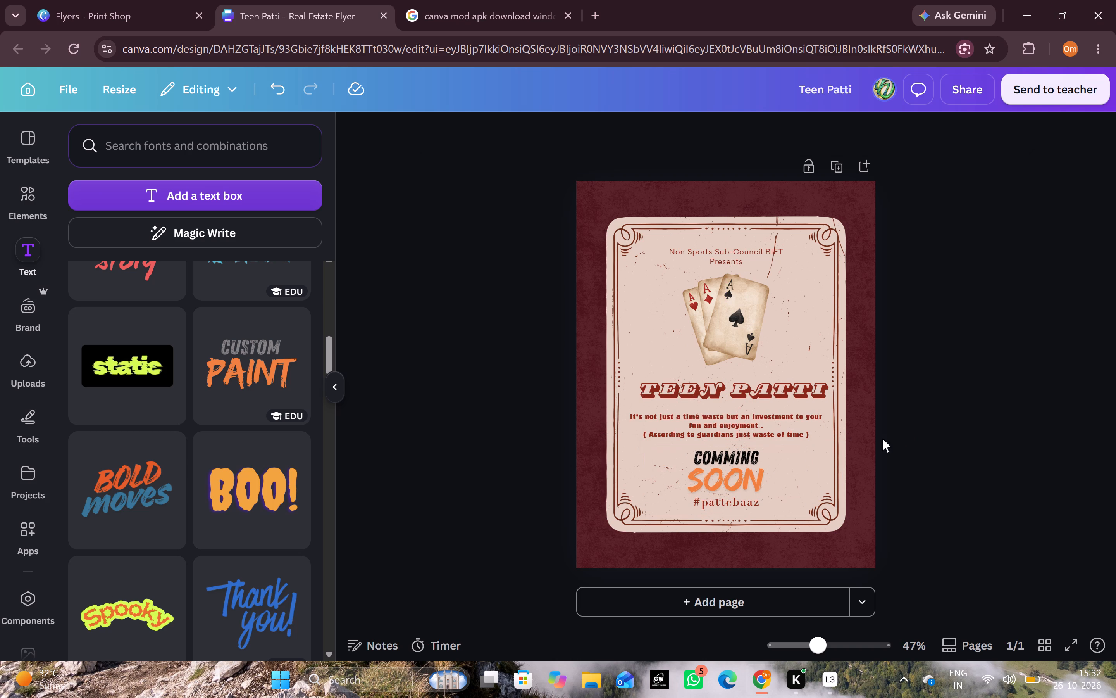
# Recolour the word "COMMING" with the dark red already used by the flyer's text, after trying the design's brown and dark crimson.
pyautogui.click(753, 454)
pyautogui.click(753, 454)
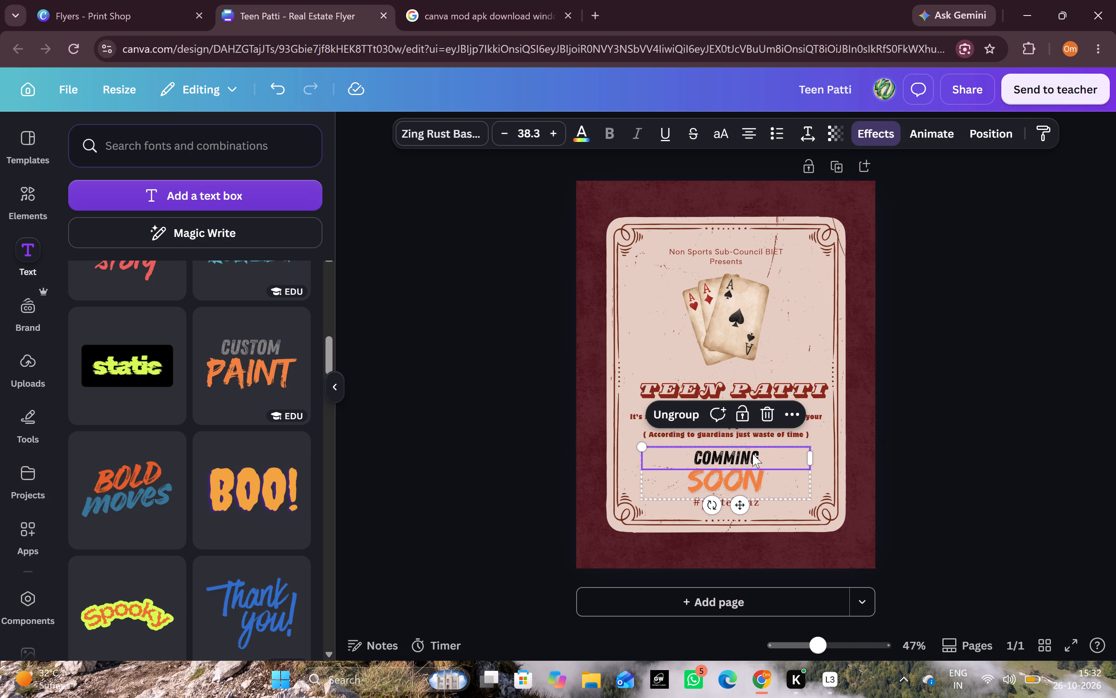
pyautogui.click(587, 137)
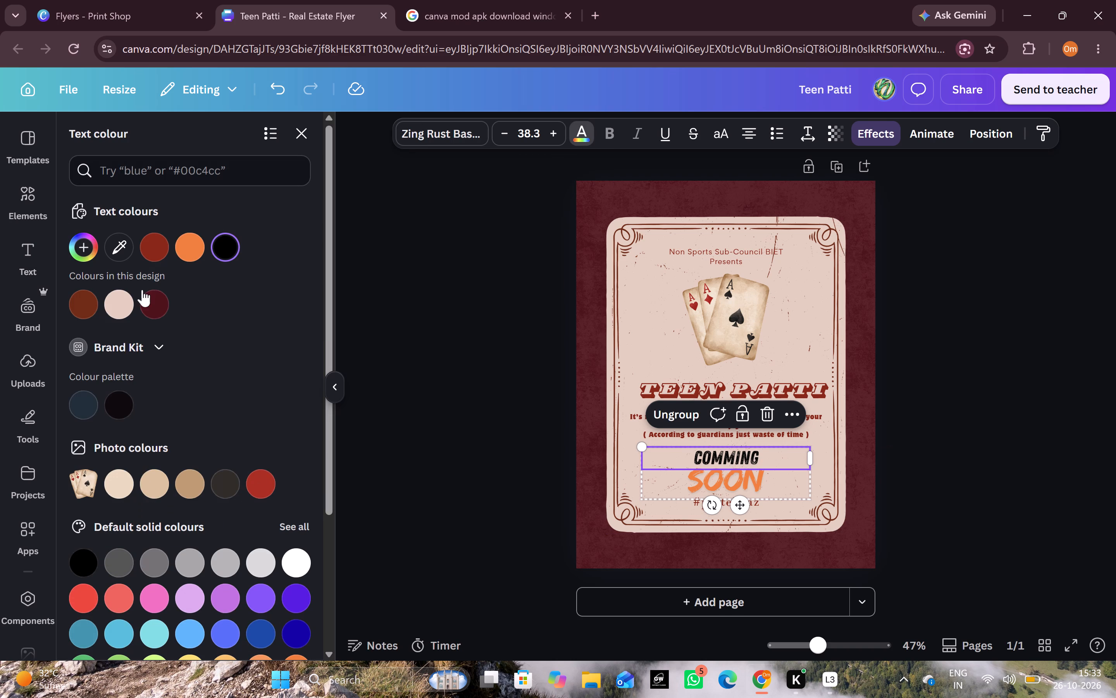
pyautogui.click(84, 308)
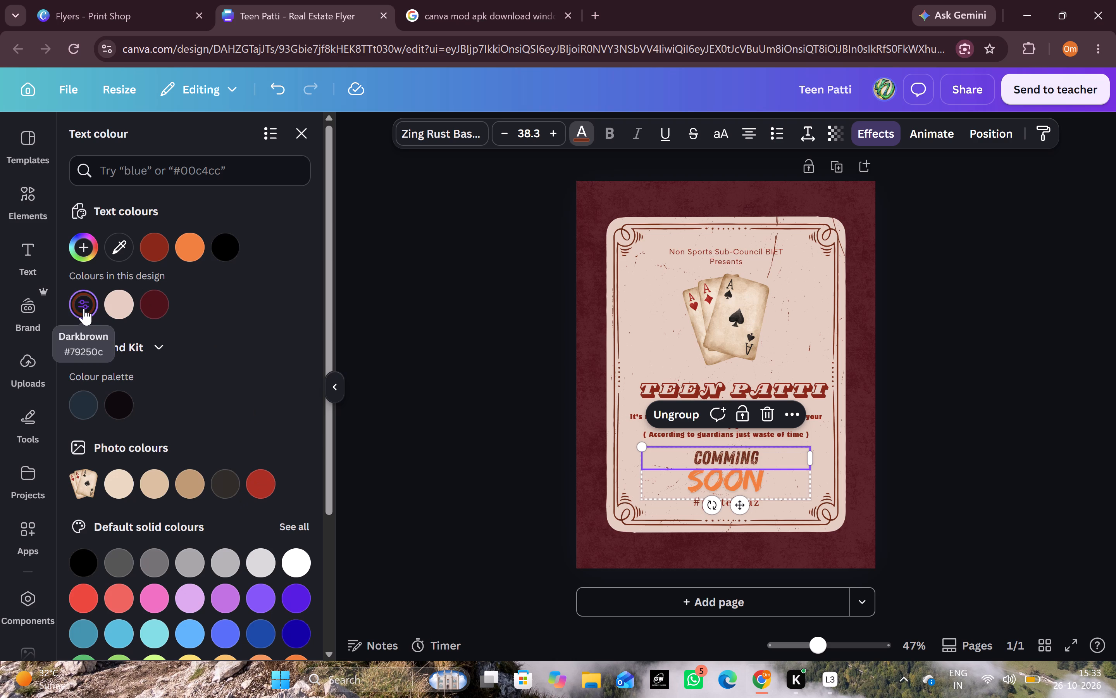
pyautogui.click(155, 301)
pyautogui.click(147, 247)
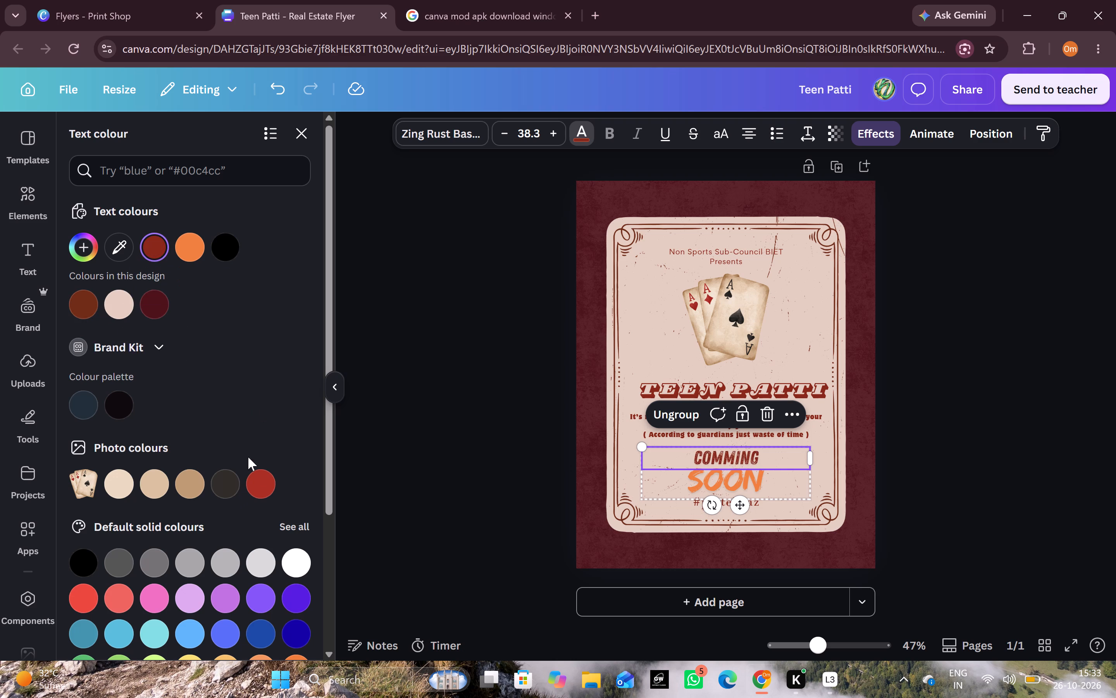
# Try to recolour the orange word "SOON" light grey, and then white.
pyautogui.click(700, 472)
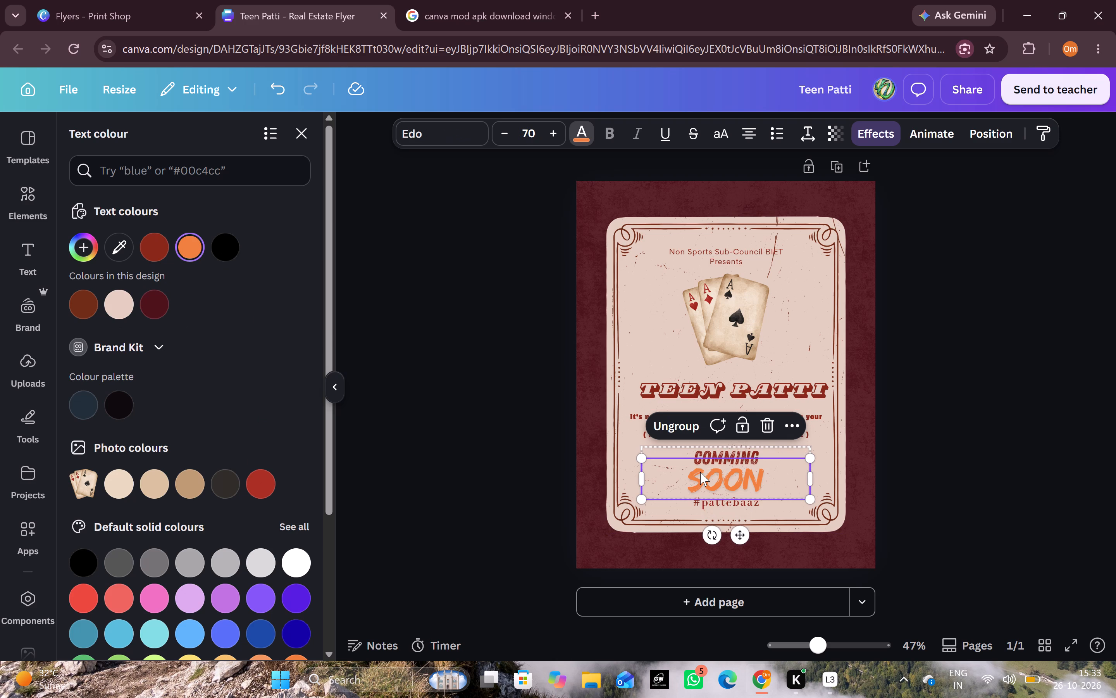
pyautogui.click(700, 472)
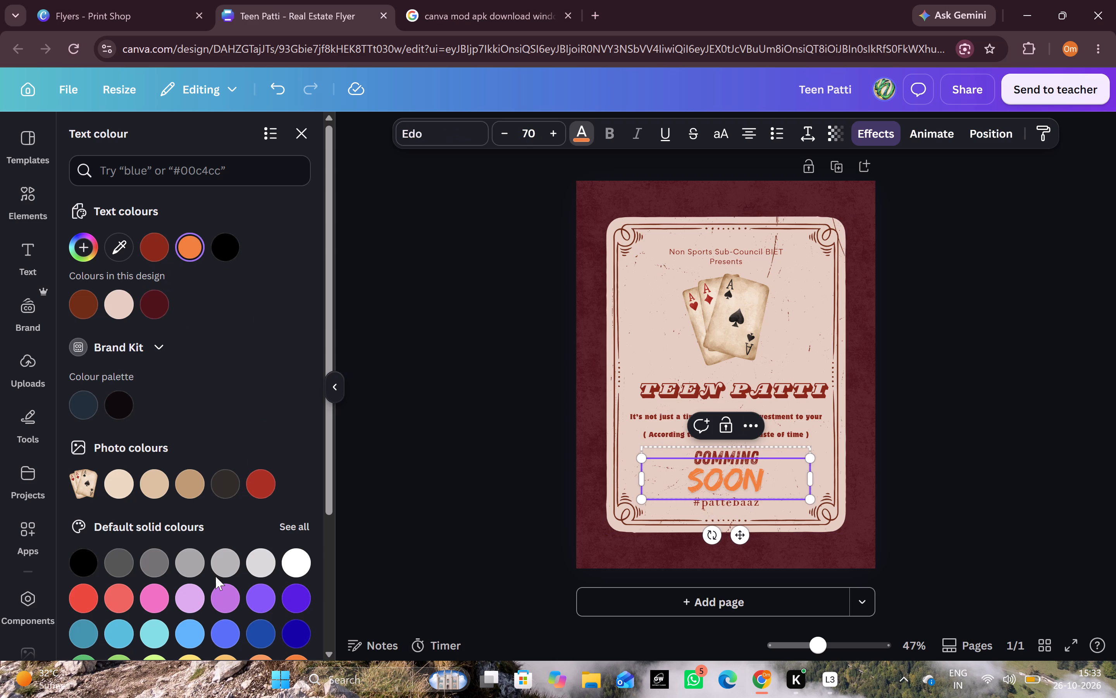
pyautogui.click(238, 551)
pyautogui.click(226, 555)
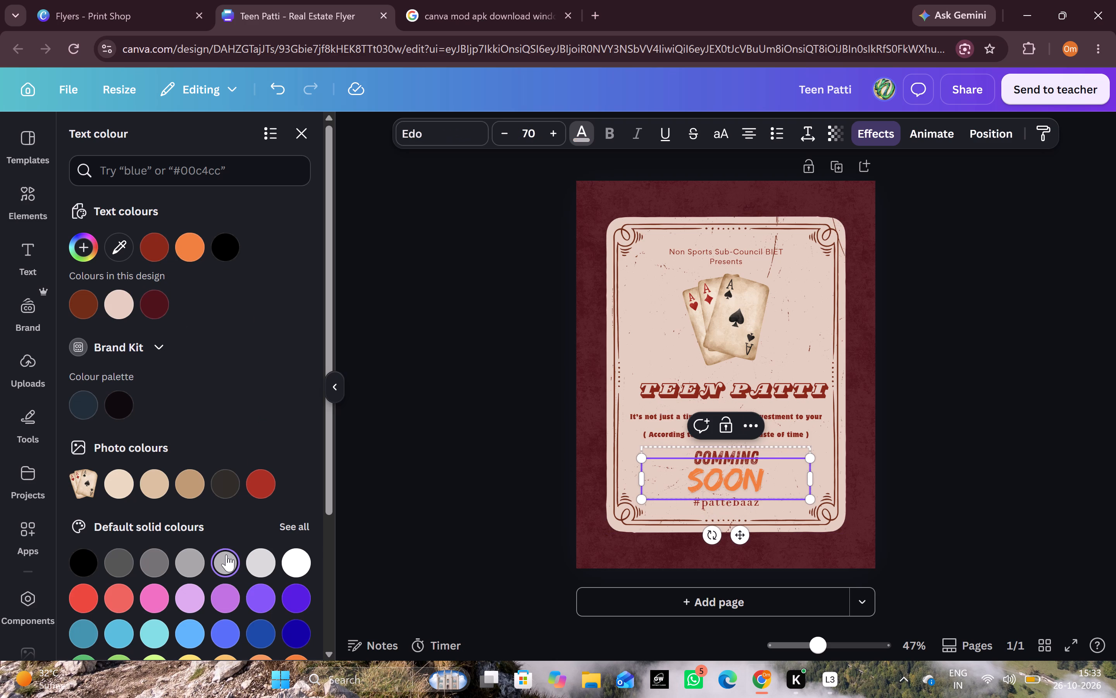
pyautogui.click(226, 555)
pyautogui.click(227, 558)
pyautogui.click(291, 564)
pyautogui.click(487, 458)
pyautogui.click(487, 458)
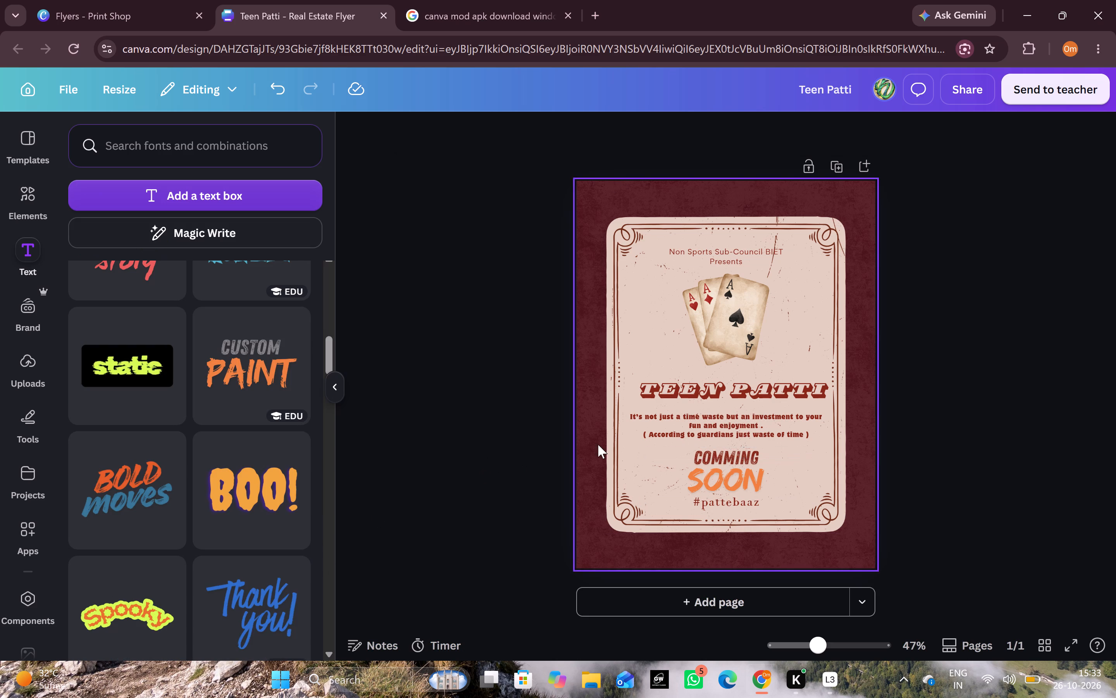
# Recolour the whole word "SOON" white, after trying the light grey shades.
pyautogui.click(688, 481)
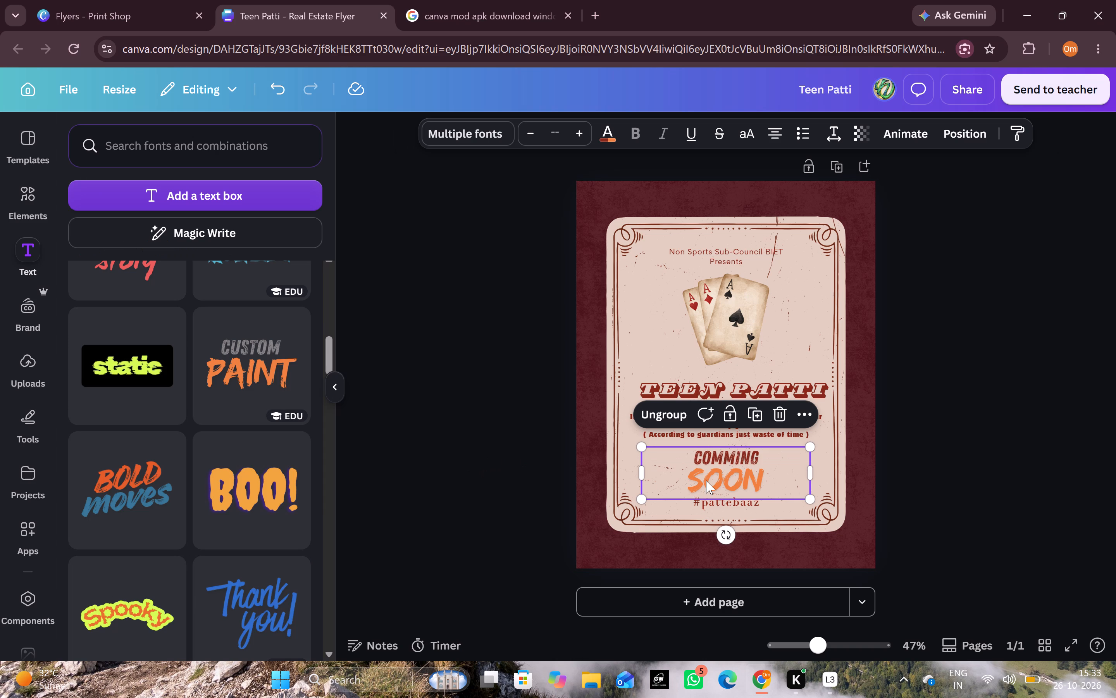
pyautogui.click(706, 480)
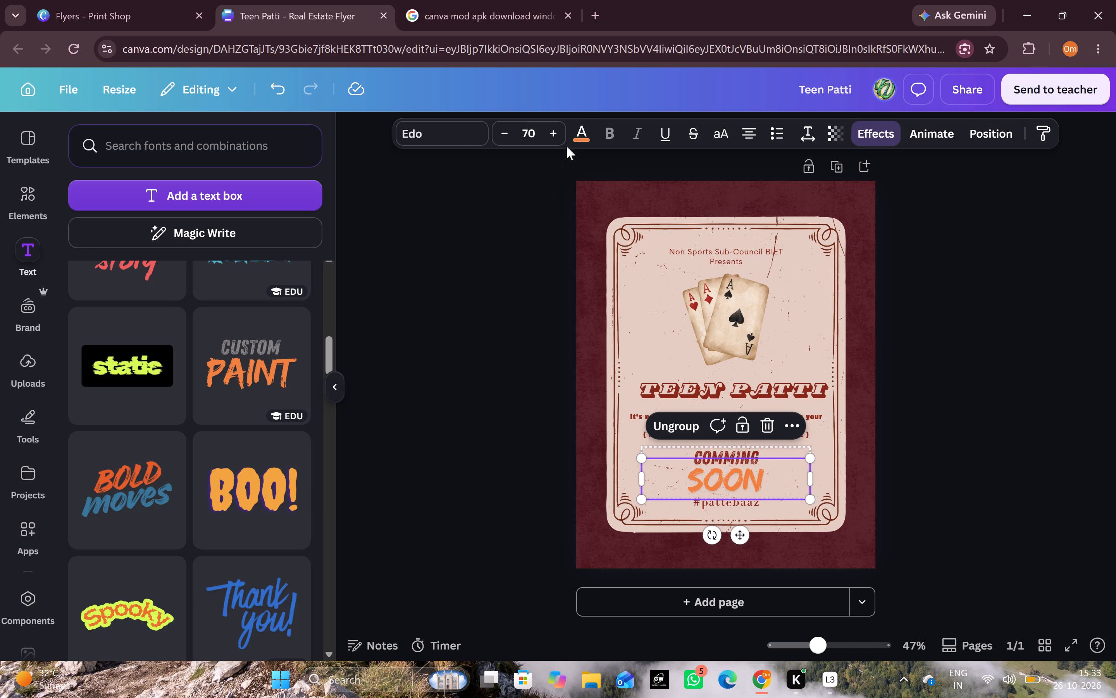
pyautogui.click(578, 135)
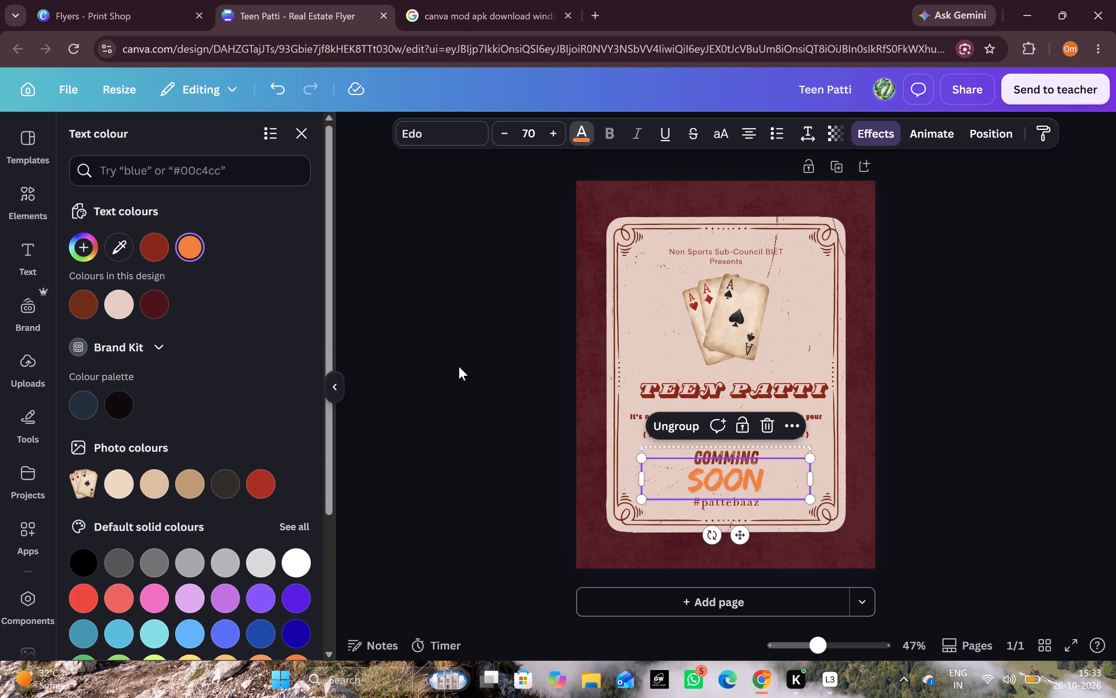
pyautogui.click(296, 553)
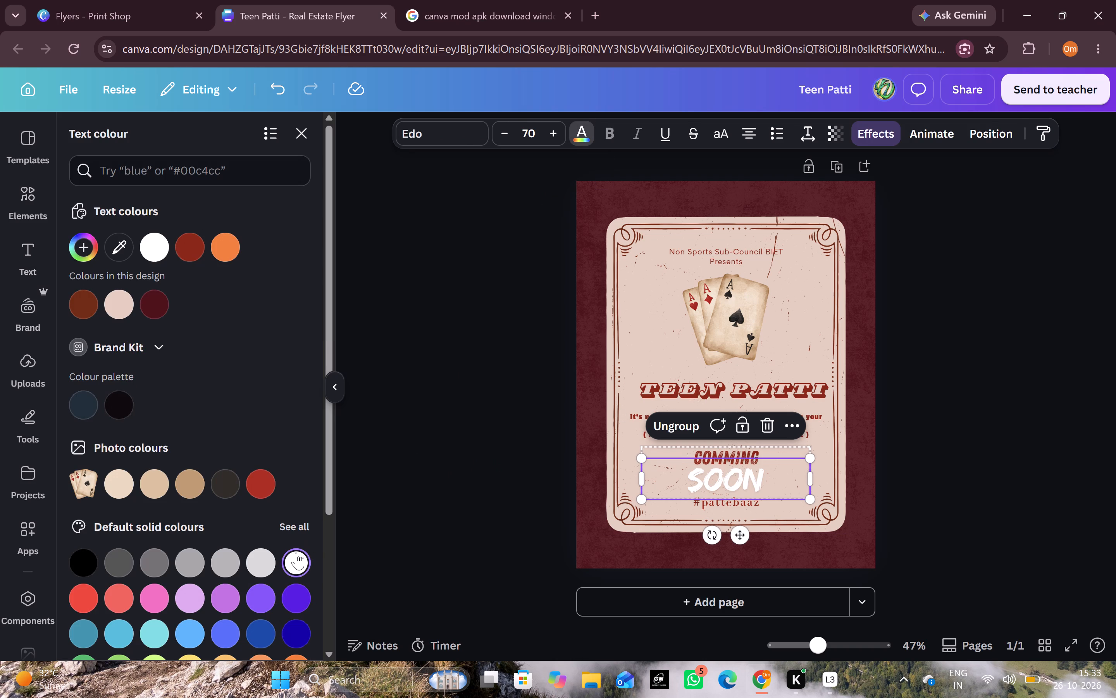
pyautogui.click(218, 570)
pyautogui.click(262, 556)
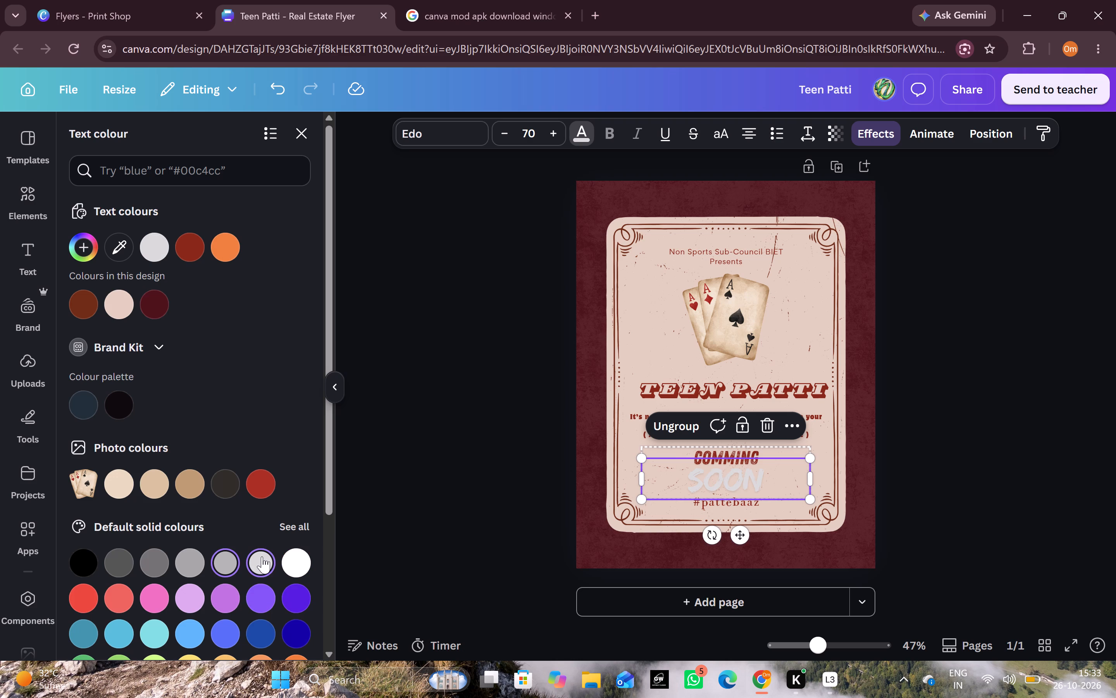
pyautogui.click(296, 557)
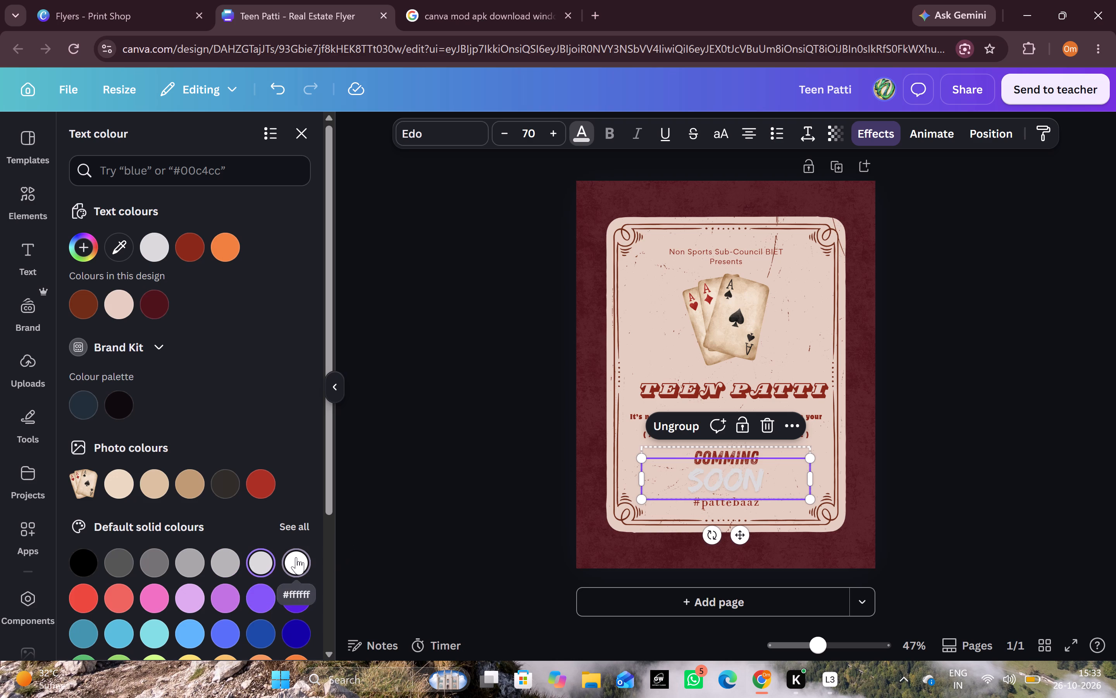
pyautogui.click(482, 354)
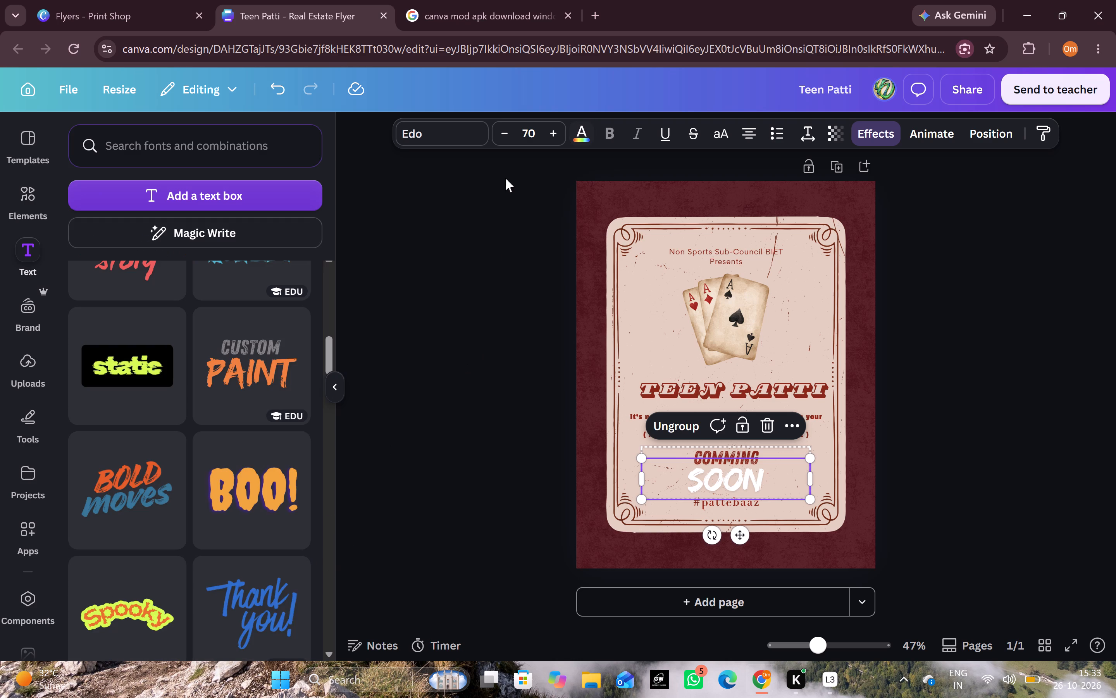
pyautogui.click(949, 264)
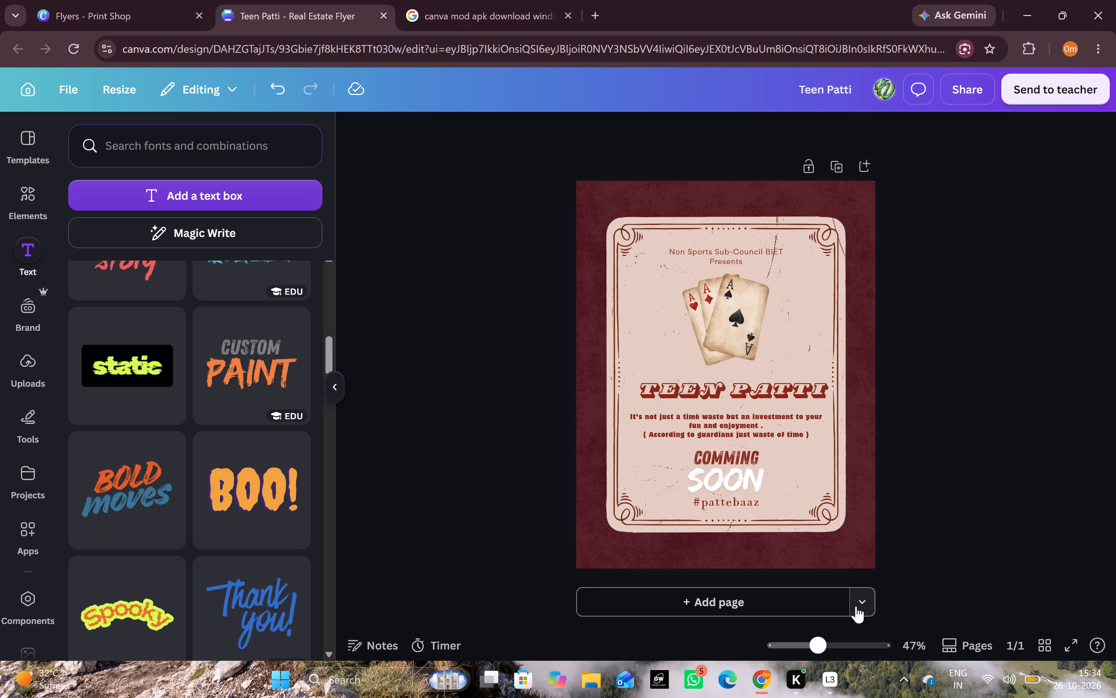
# Add a second page to the flyer design.
pyautogui.click(796, 596)
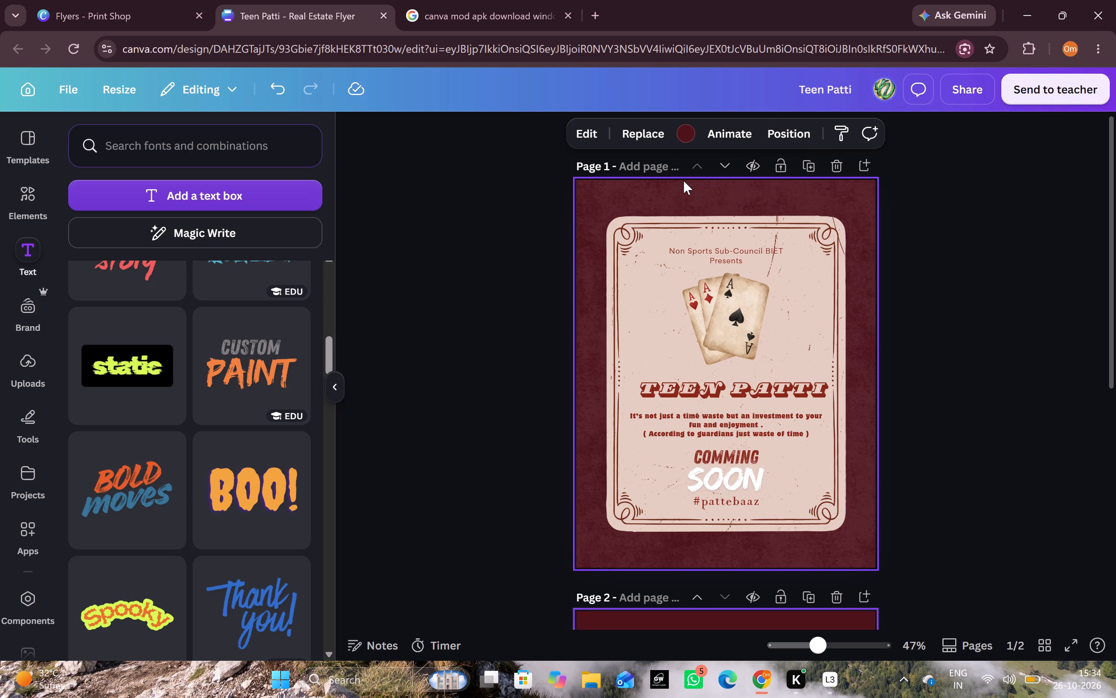
# Open the download settings for the flyer design.
pyautogui.click(955, 87)
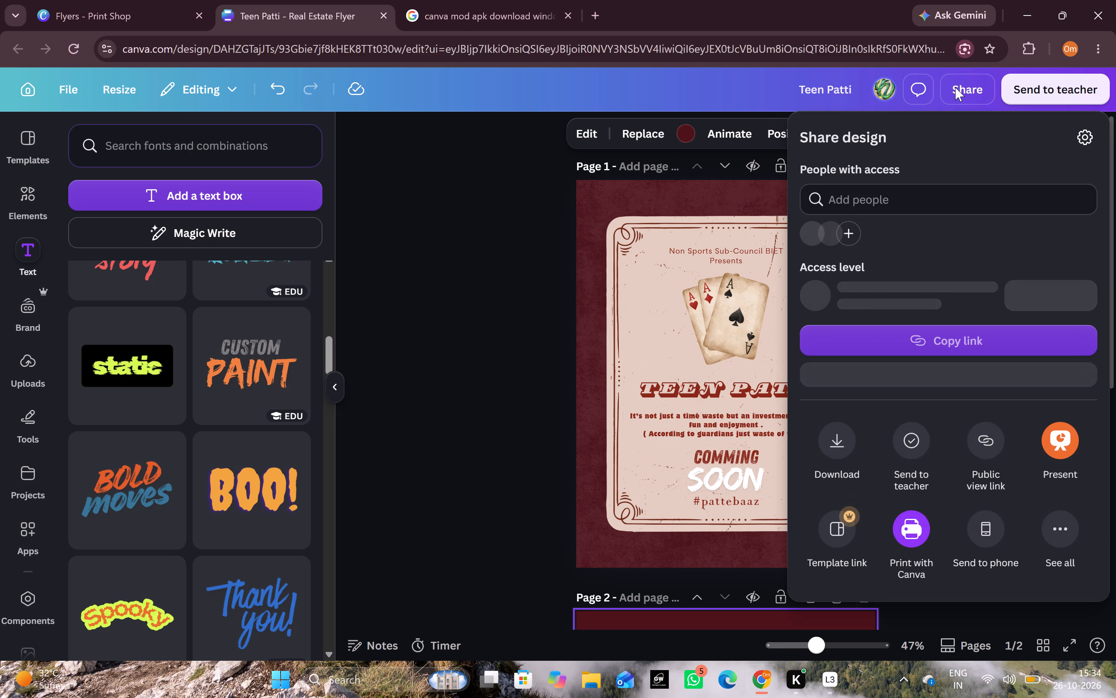
pyautogui.scroll(-1, 737, 598)
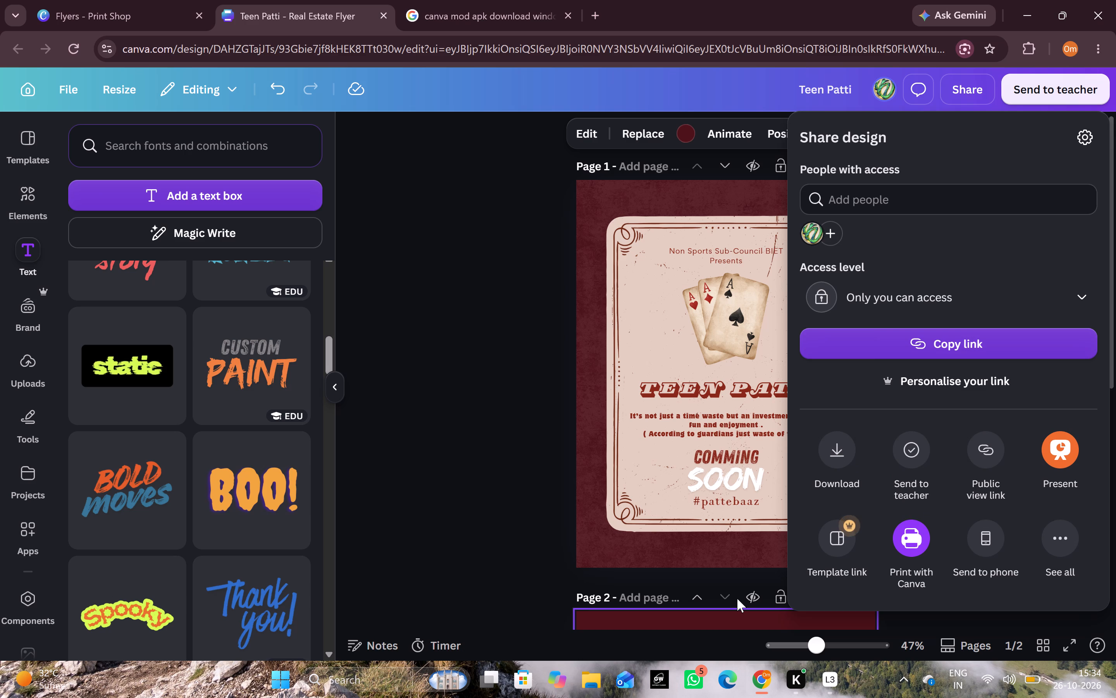
pyautogui.click(846, 440)
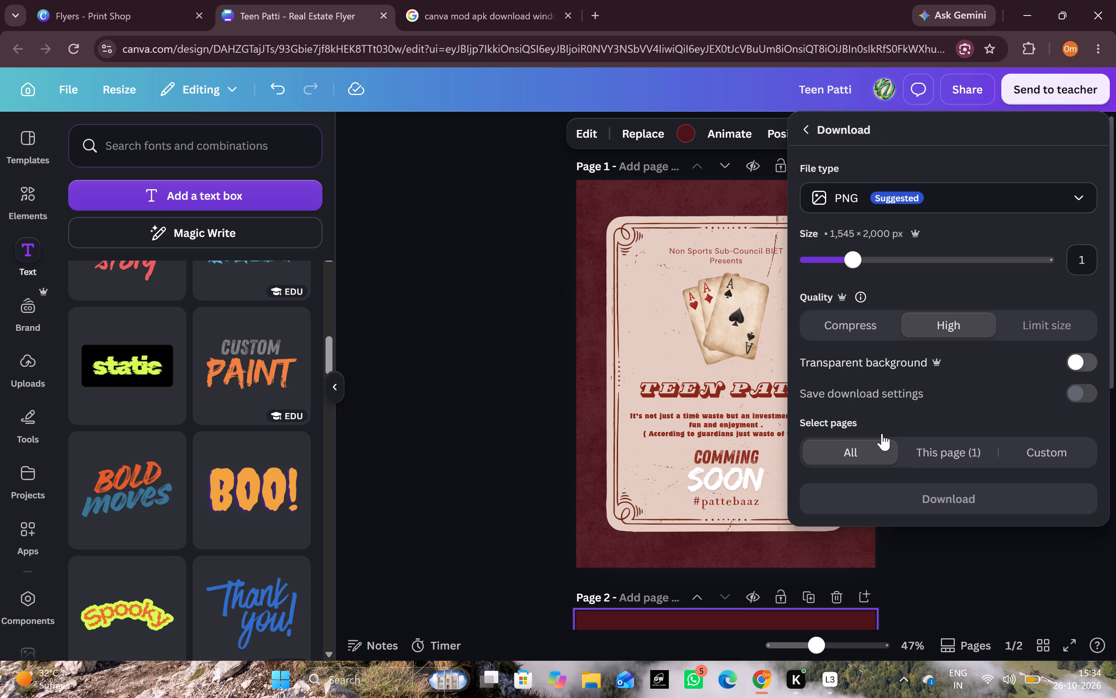
# Download only the current page, page 1, of the Teen Patti flyer as a high-quality PNG.
pyautogui.click(919, 450)
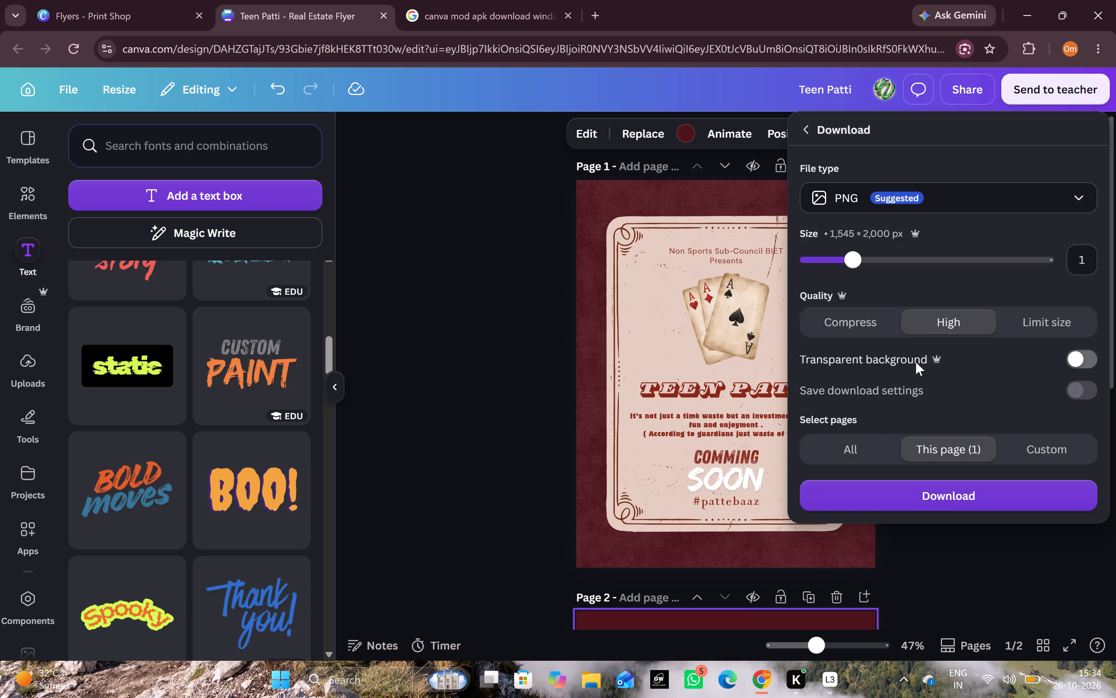
pyautogui.click(843, 498)
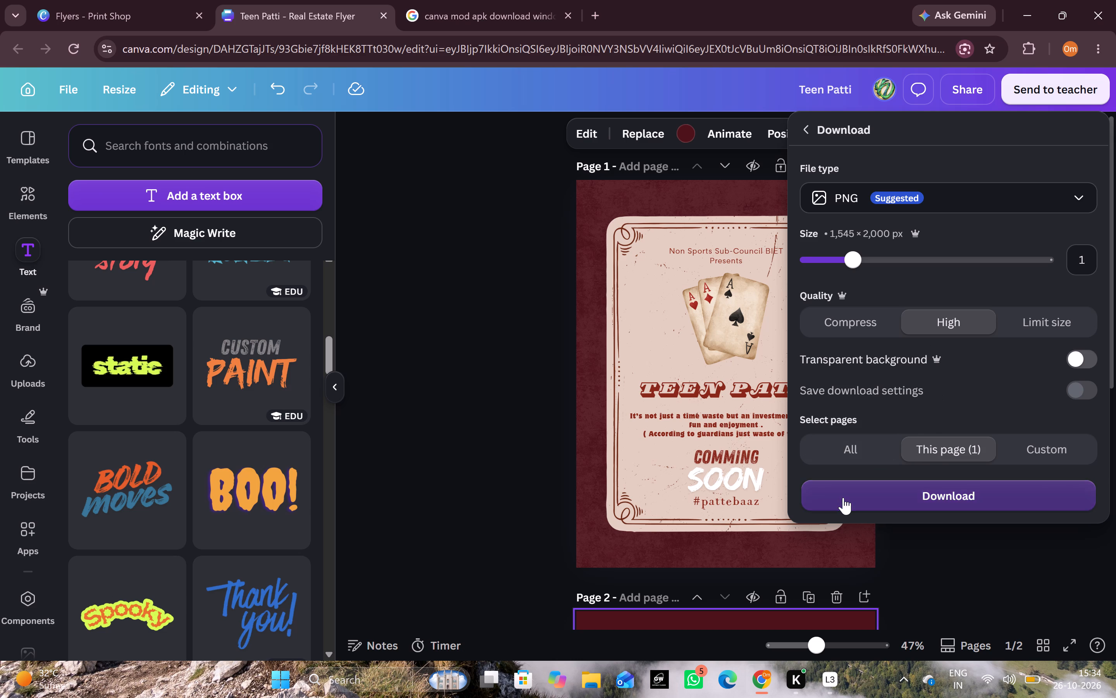
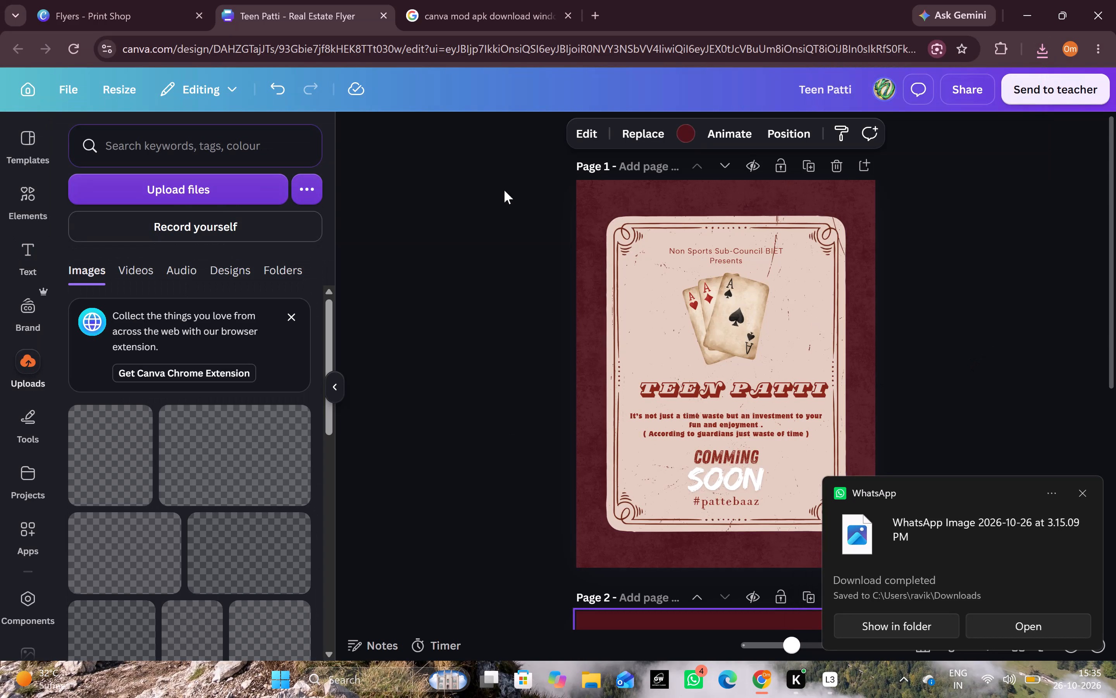
# Upload the image "WhatsApp Image 2026-10-26 at 3.15.09 PM" from the Downloads folder to the design's uploads.
pyautogui.doubleClick(1082, 498)
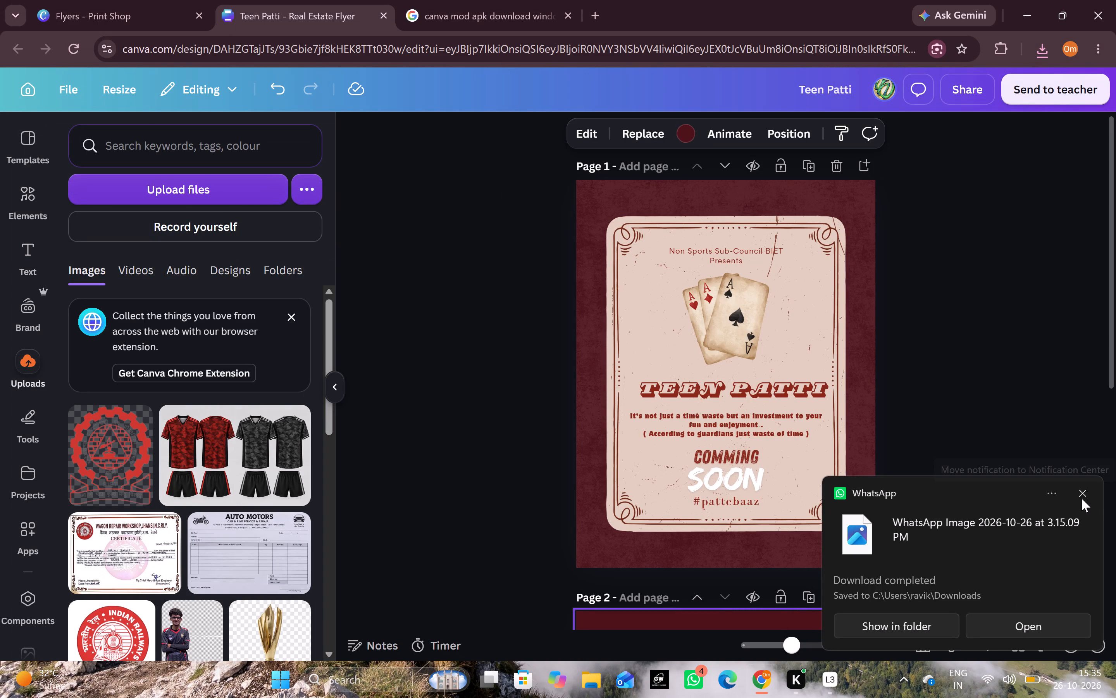
pyautogui.click(143, 182)
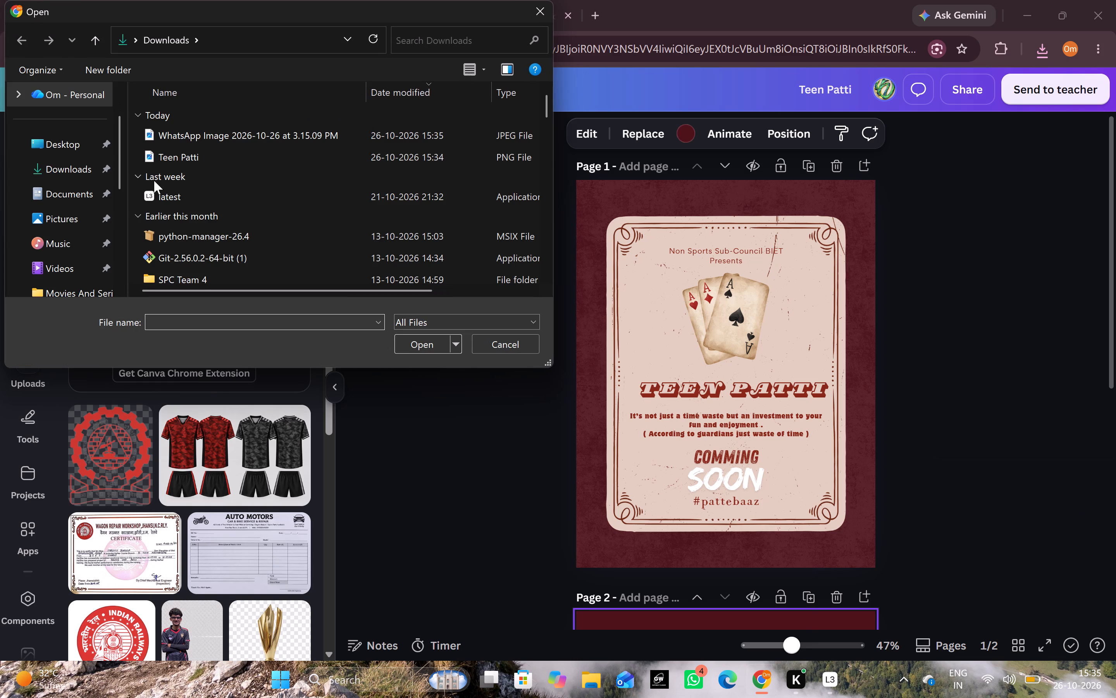
pyautogui.click(301, 131)
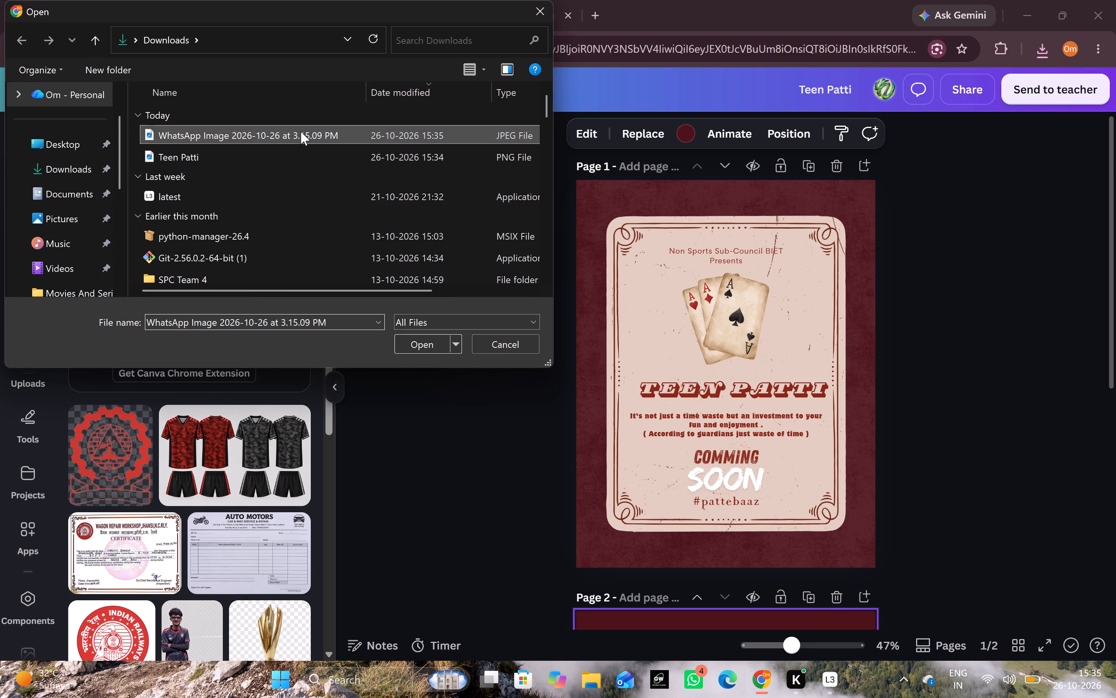
pyautogui.click(403, 342)
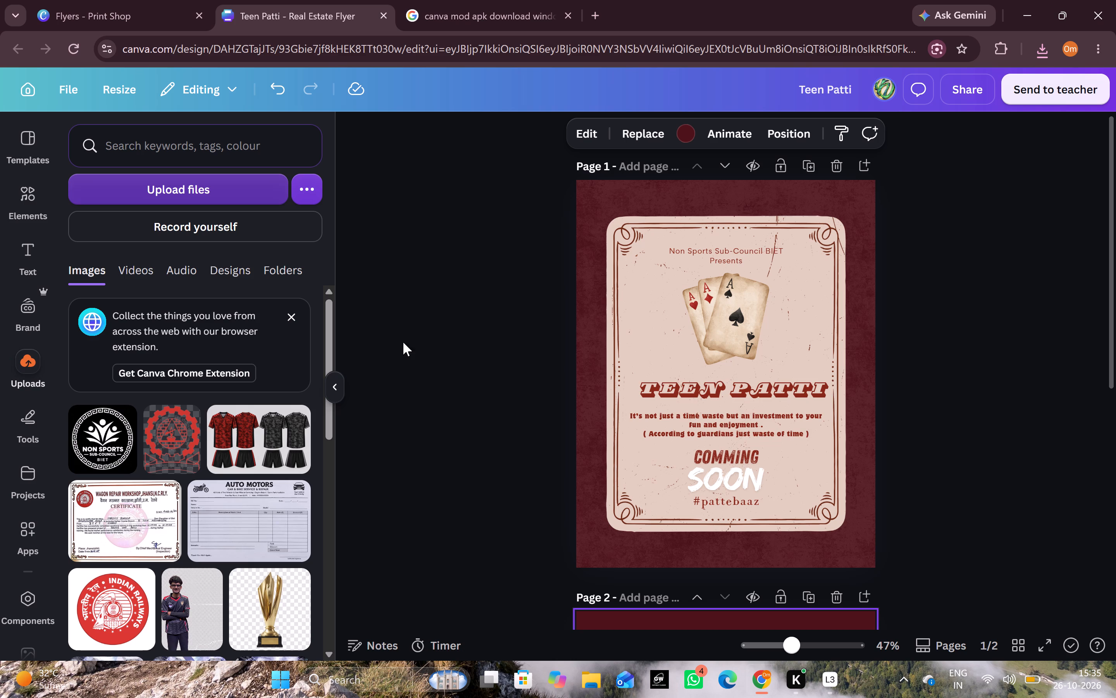
# Add the uploaded black-and-white Non Sports Sub-Council BIET logo to page 1 of the flyer.
pyautogui.click(121, 426)
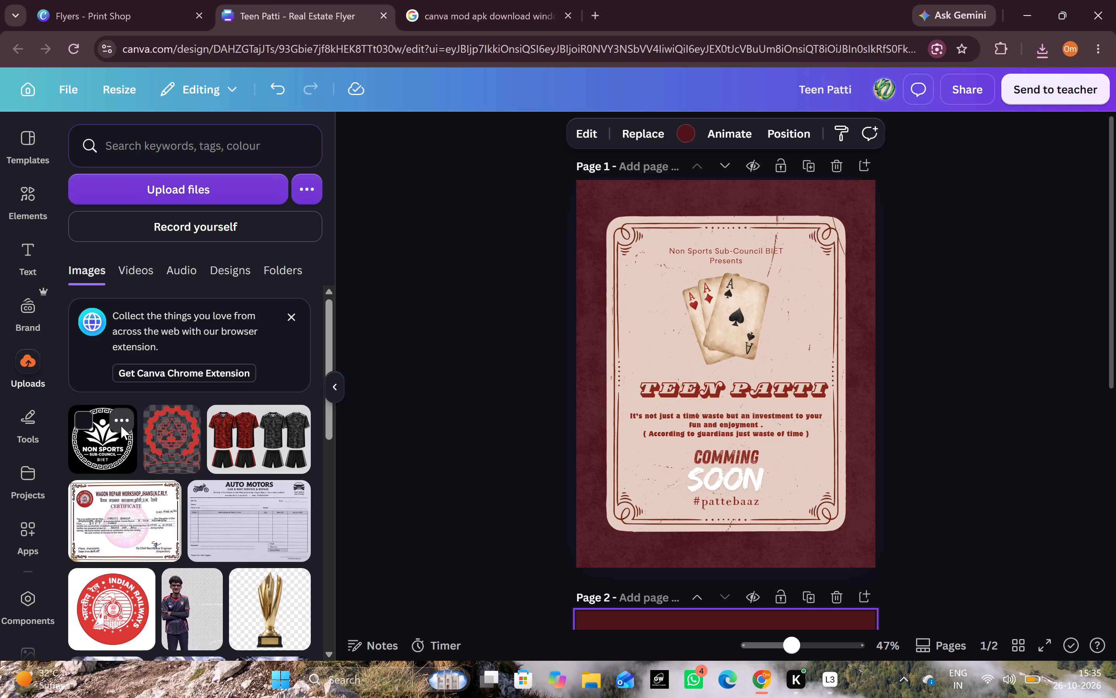
pyautogui.click(100, 450)
pyautogui.click(100, 450)
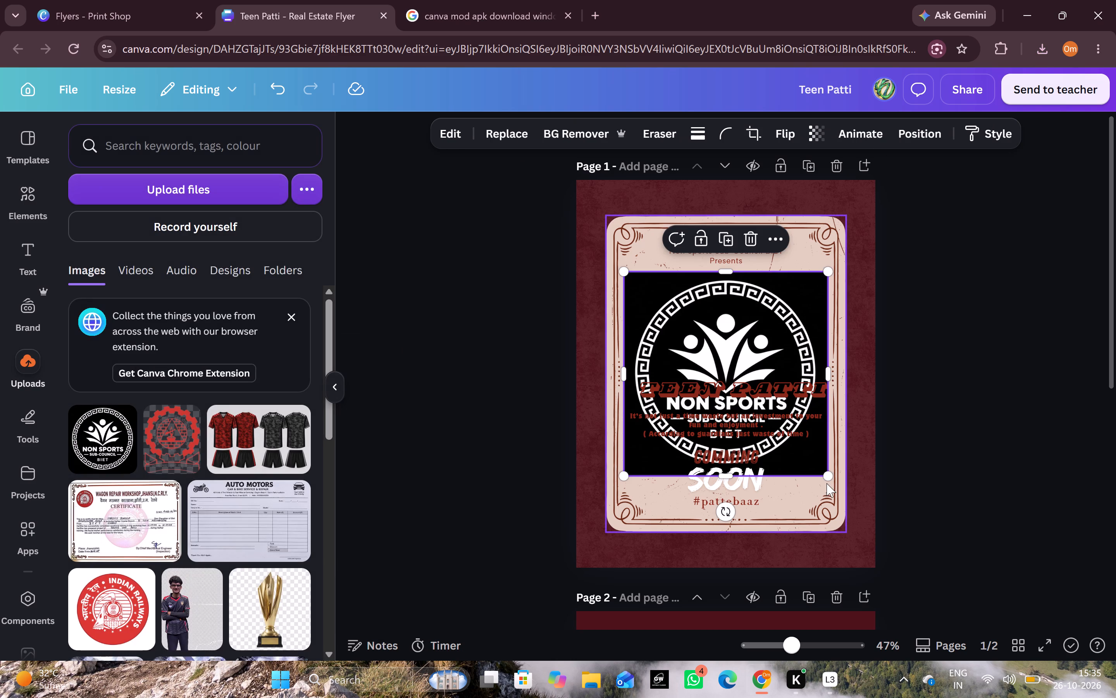
# Remove the black background of the Non Sports Sub-Council logo, shrink it, and place it in the card's upper-left corner beside the heading.
pyautogui.click(585, 133)
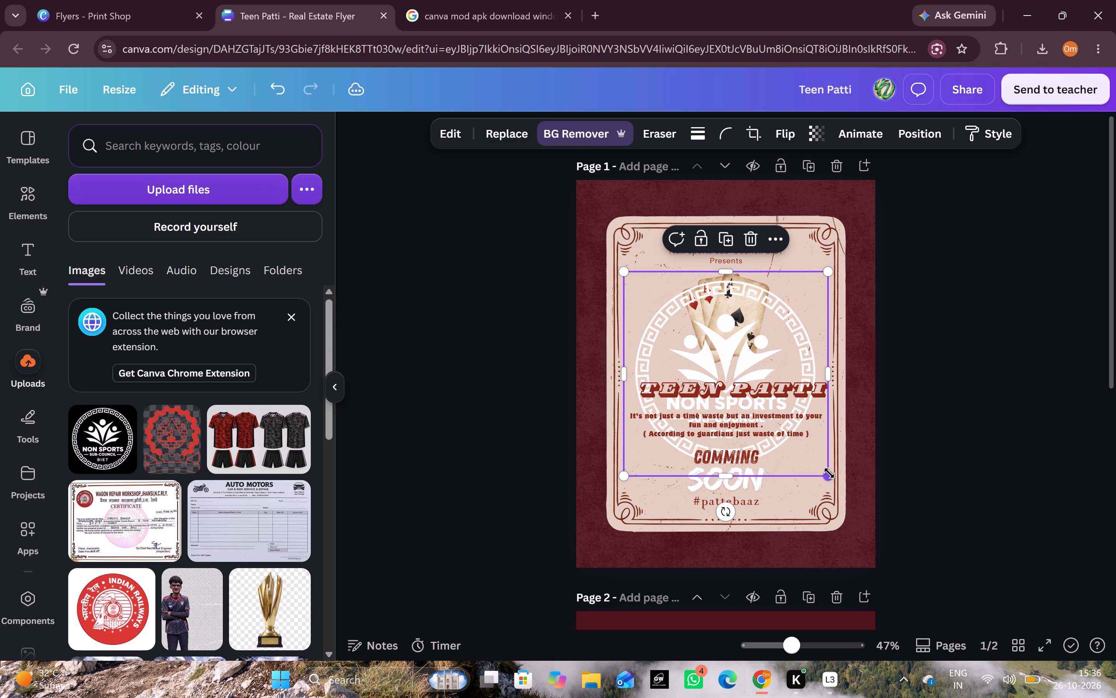
pyautogui.moveTo(829, 473); pyautogui.dragTo(661, 294)
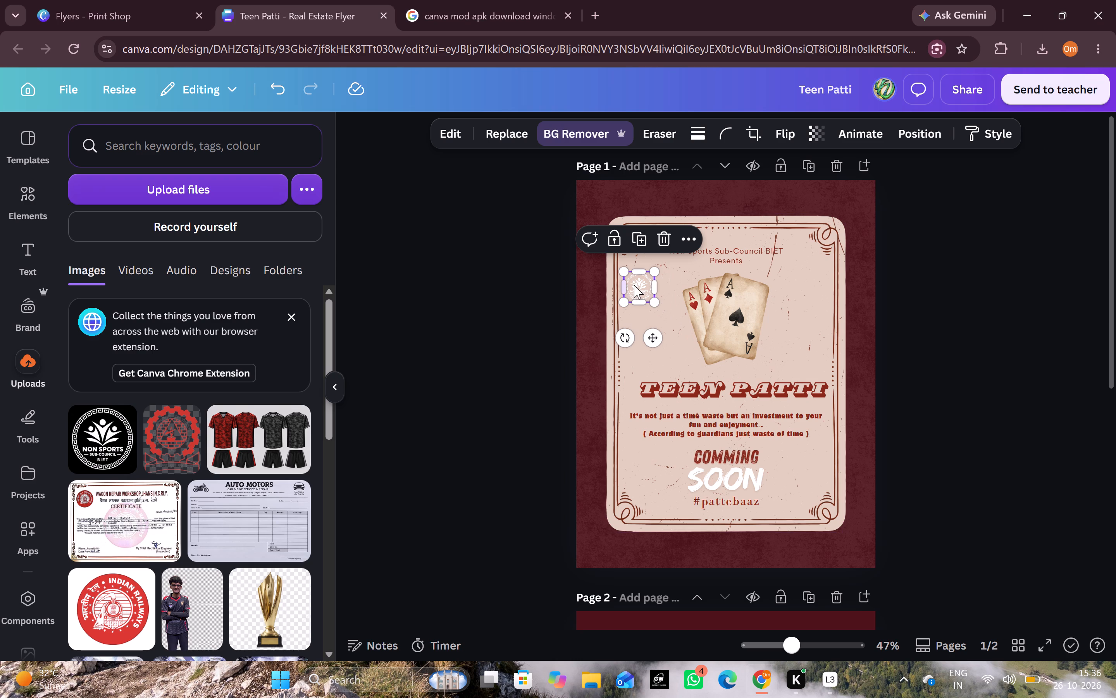
pyautogui.moveTo(634, 285); pyautogui.dragTo(642, 255)
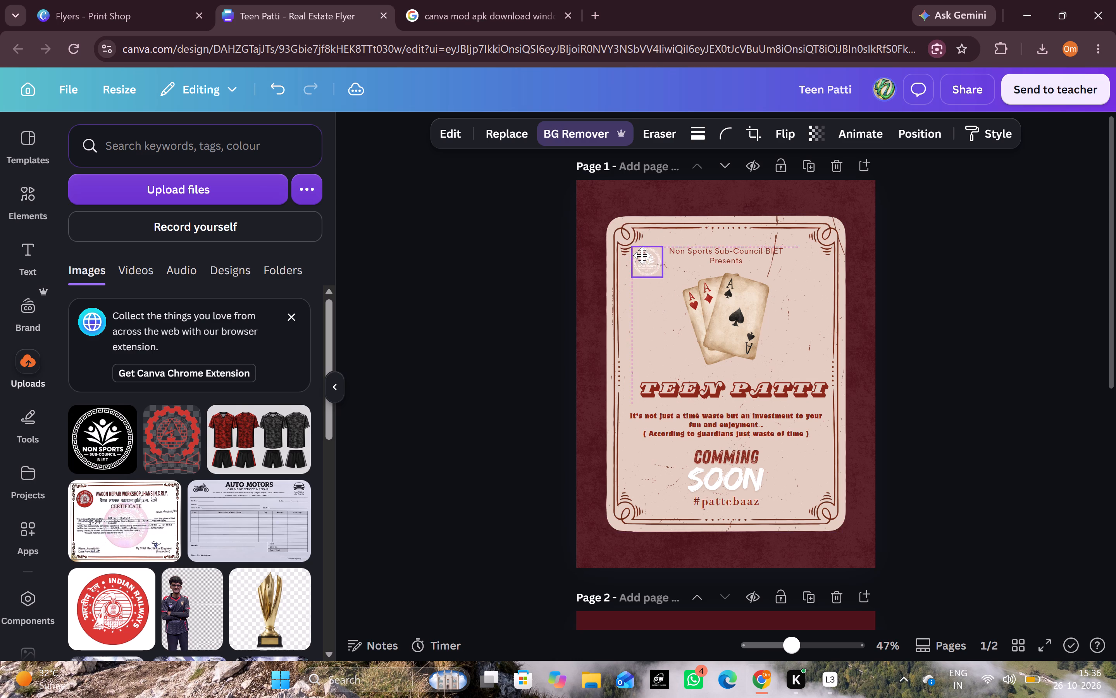
pyautogui.moveTo(642, 255); pyautogui.dragTo(648, 251)
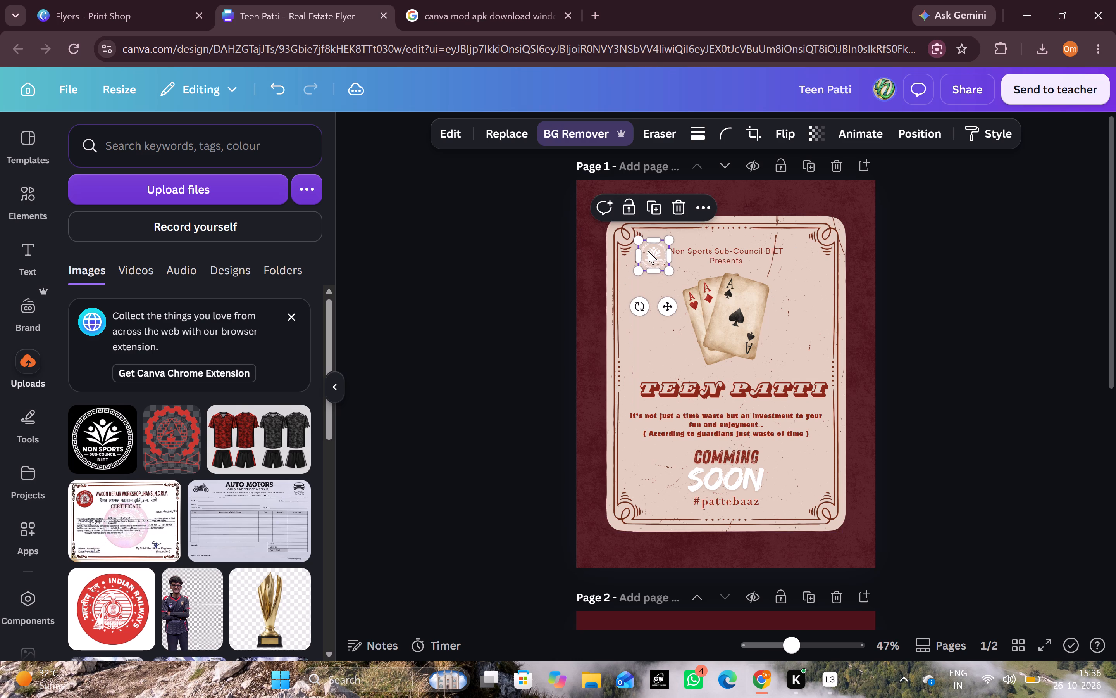
pyautogui.click(520, 419)
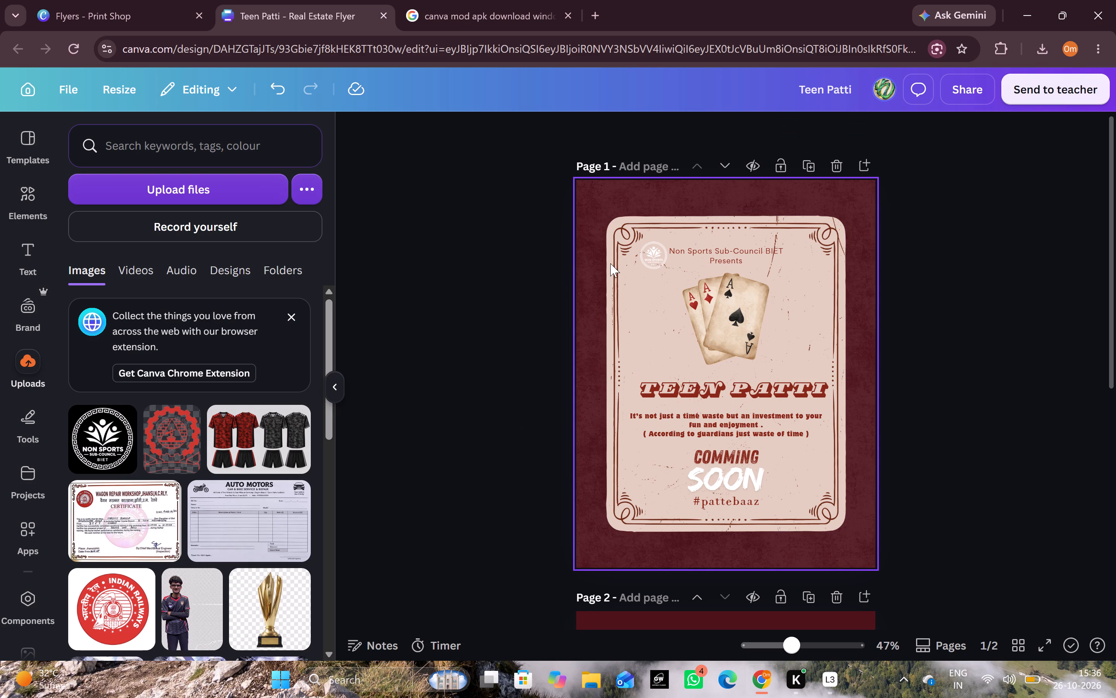
pyautogui.click(641, 256)
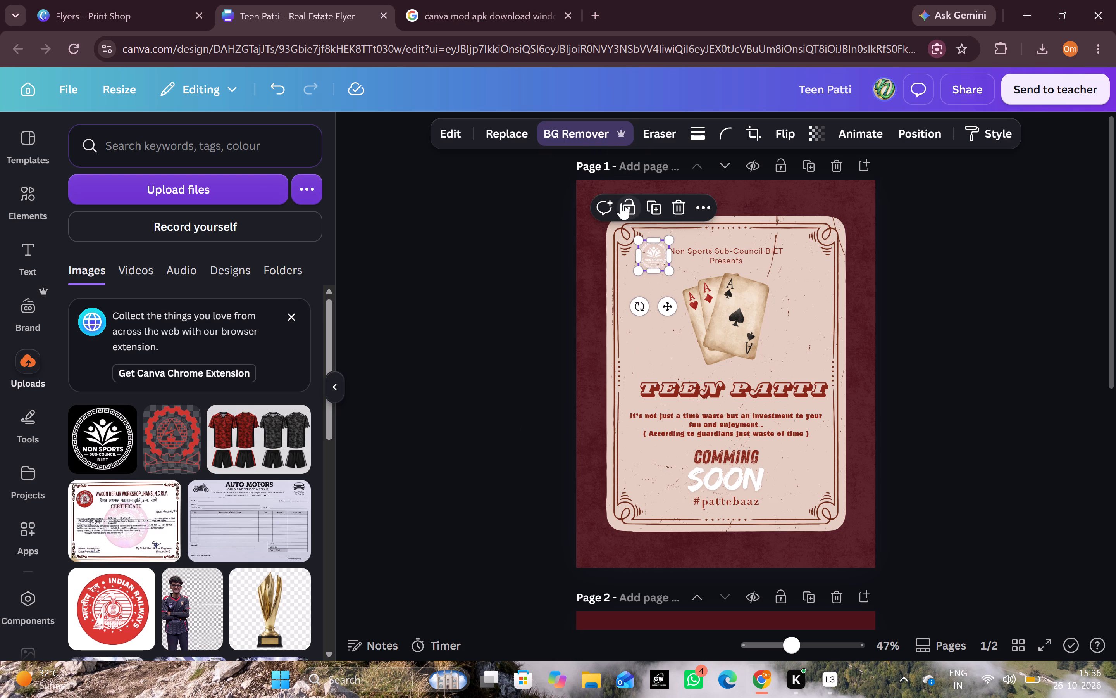
pyautogui.click(494, 232)
# Add the red gear-shaped college emblem from the uploaded images to page 1.
pyautogui.scroll(-1, 208, 516)
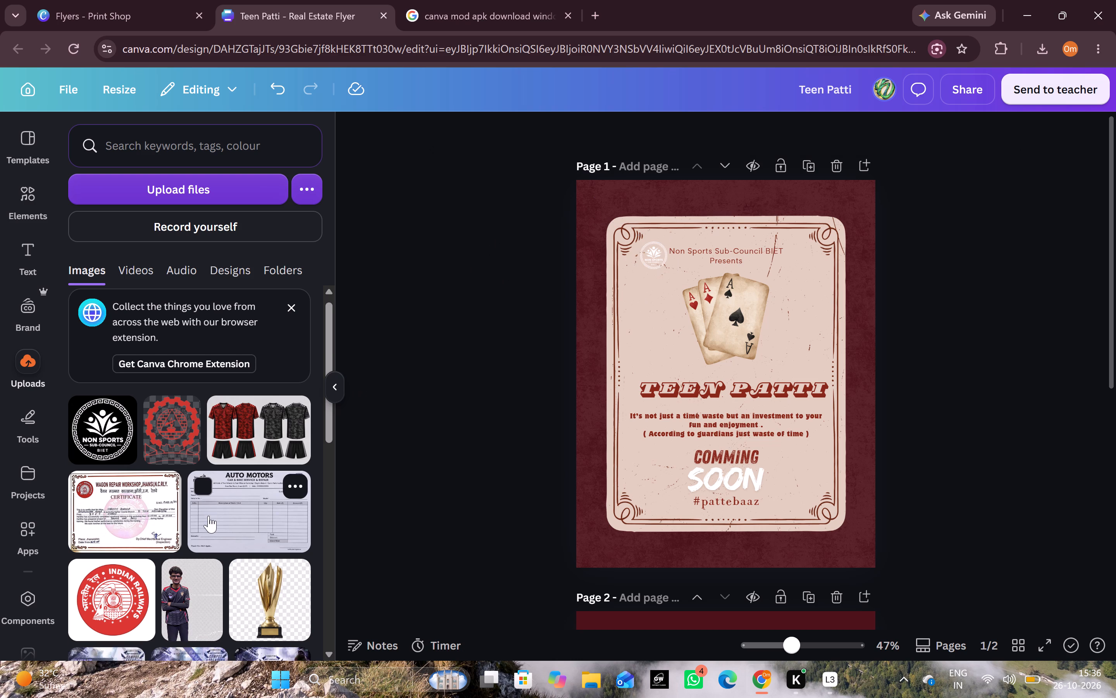
pyautogui.scroll(-6, 208, 516)
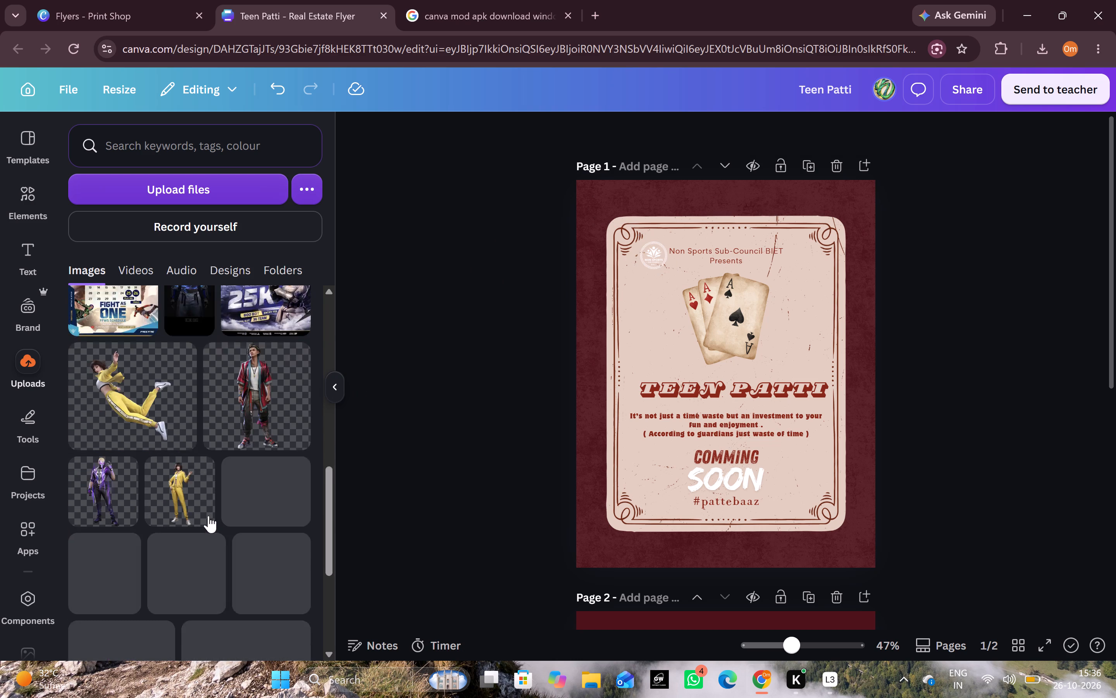
pyautogui.scroll(-2, 208, 516)
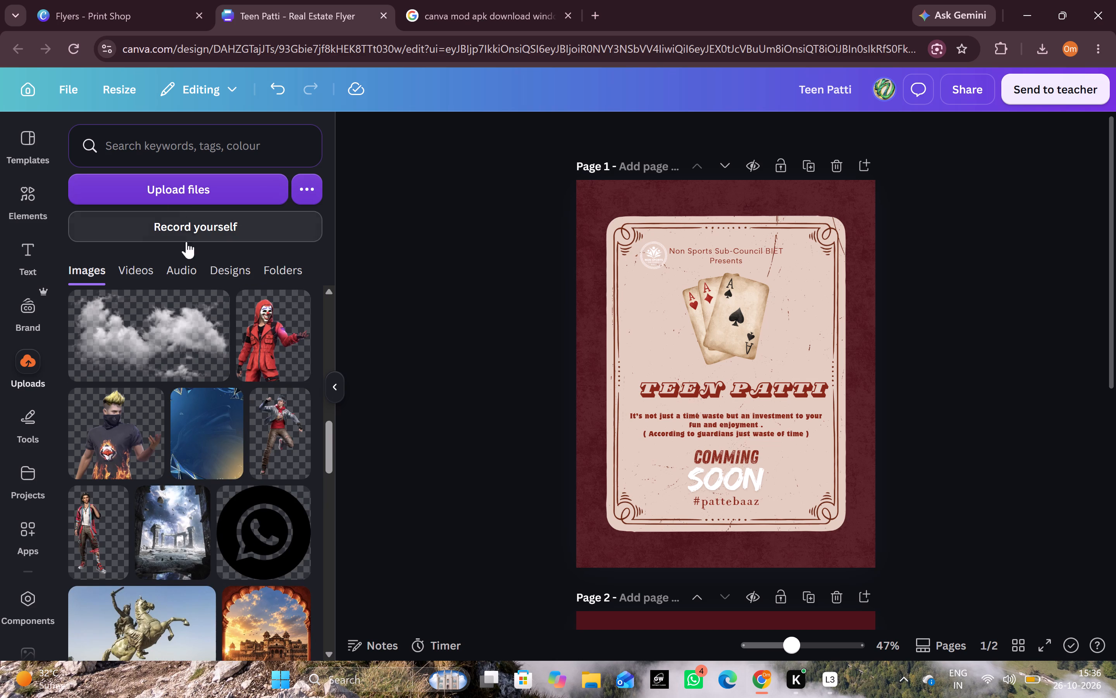
pyautogui.scroll(11, 179, 346)
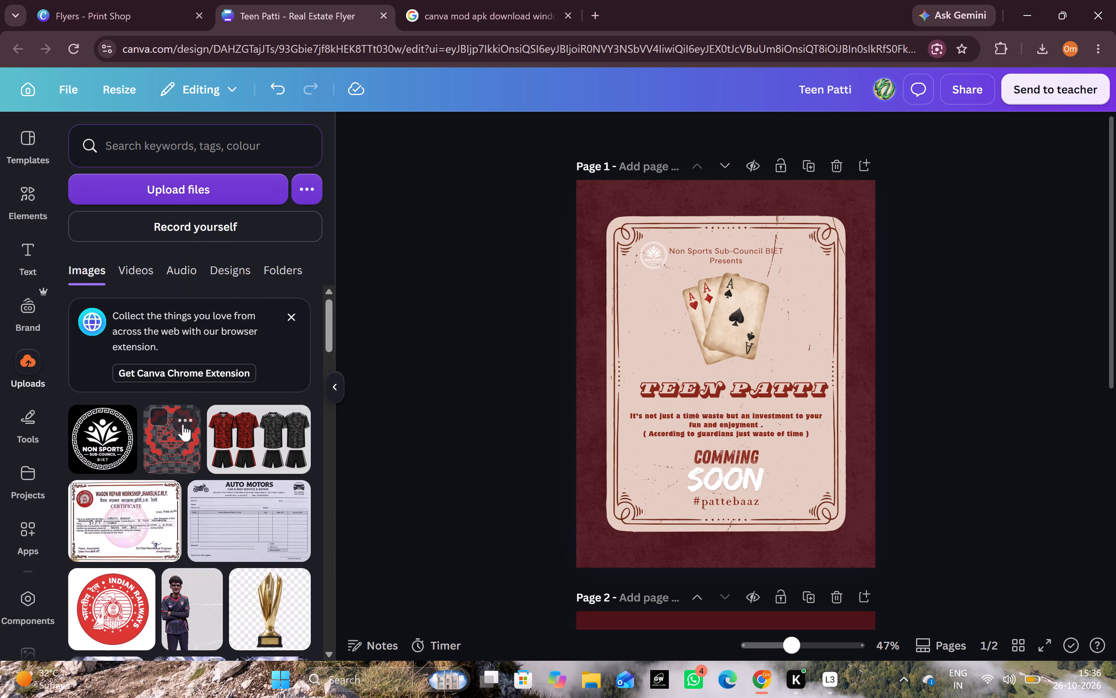
pyautogui.click(169, 446)
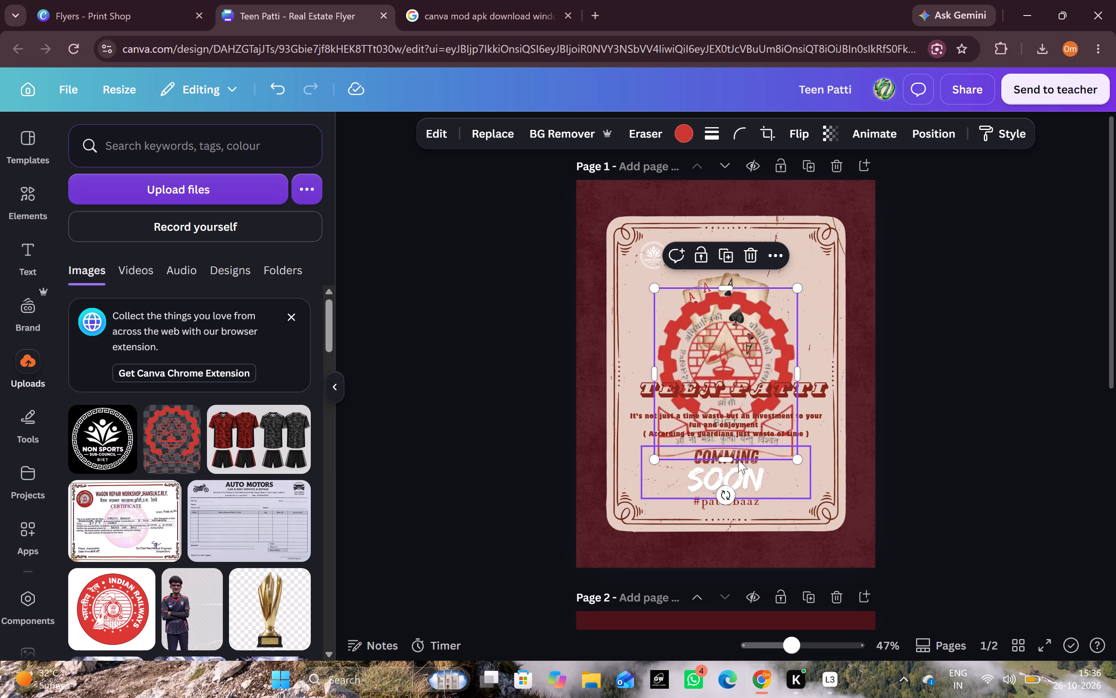
# Shrink the red emblem to a small badge and place it in the card's upper-right corner at the end of the heading.
pyautogui.click(796, 461)
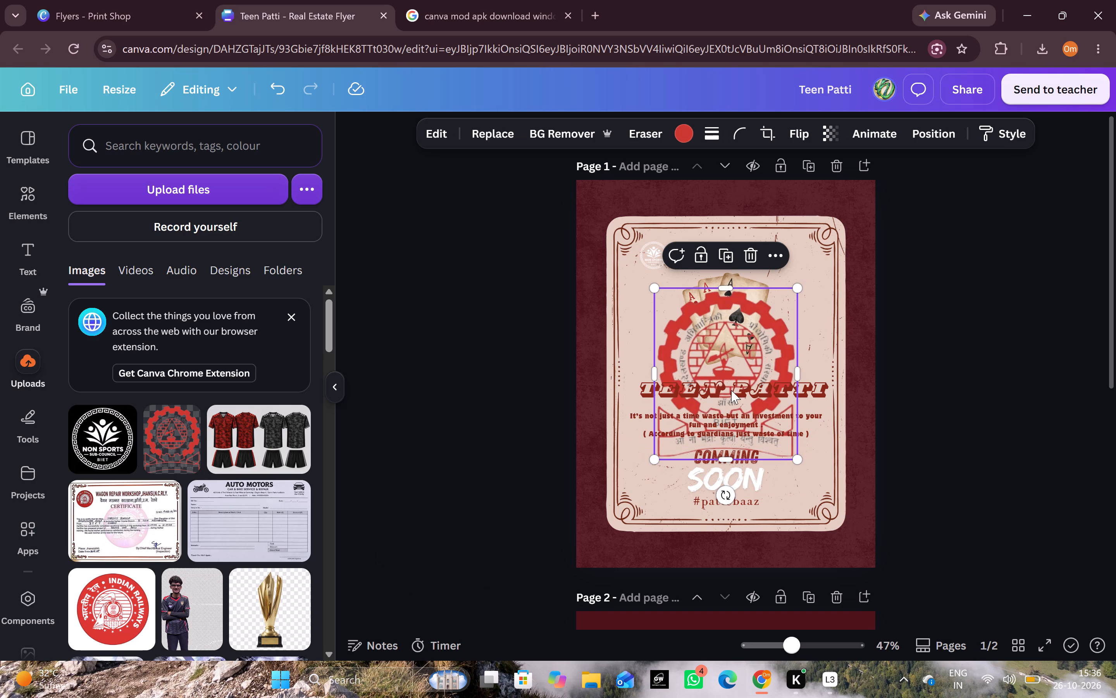
pyautogui.moveTo(801, 463); pyautogui.dragTo(751, 403)
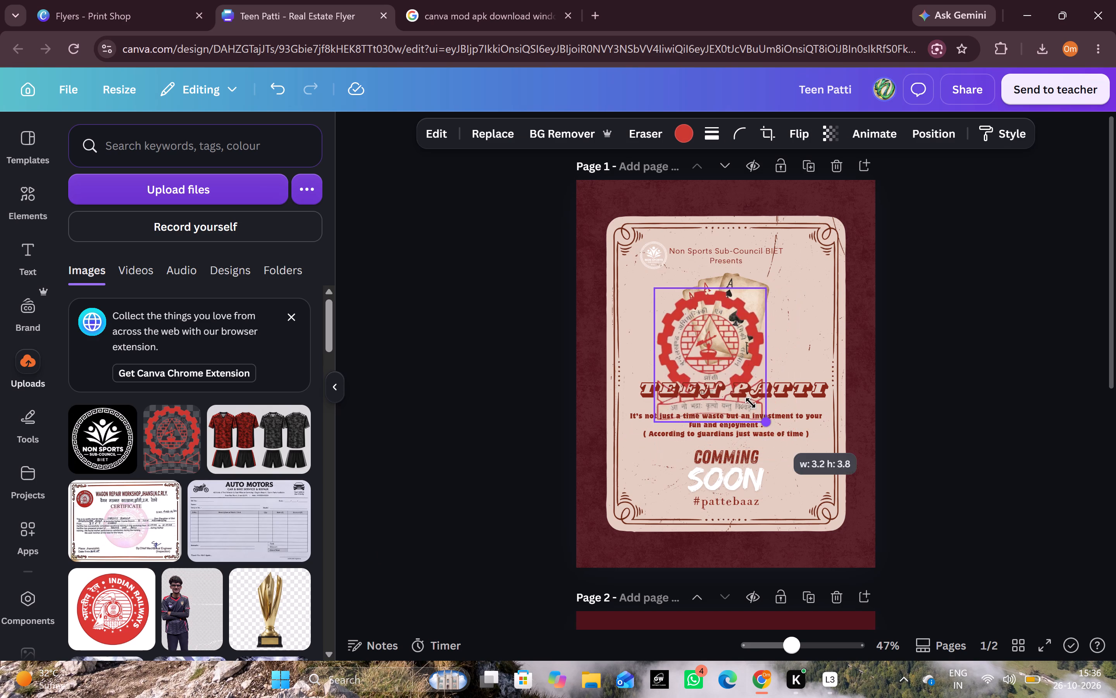
pyautogui.moveTo(751, 403); pyautogui.dragTo(744, 399)
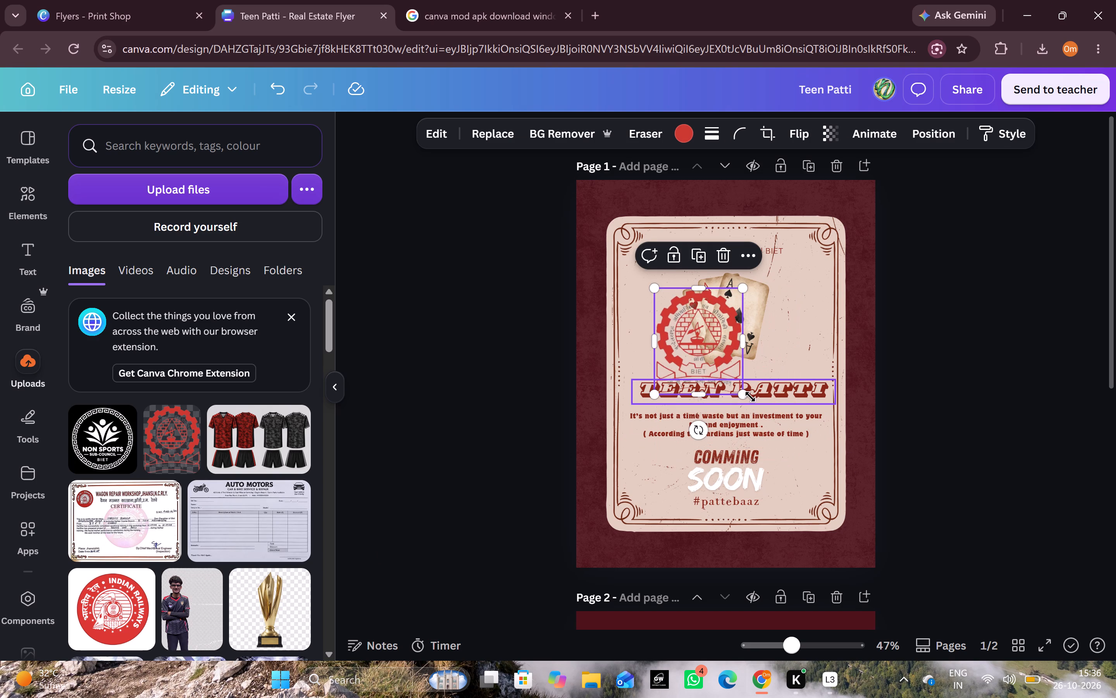
pyautogui.moveTo(739, 393); pyautogui.dragTo(738, 391)
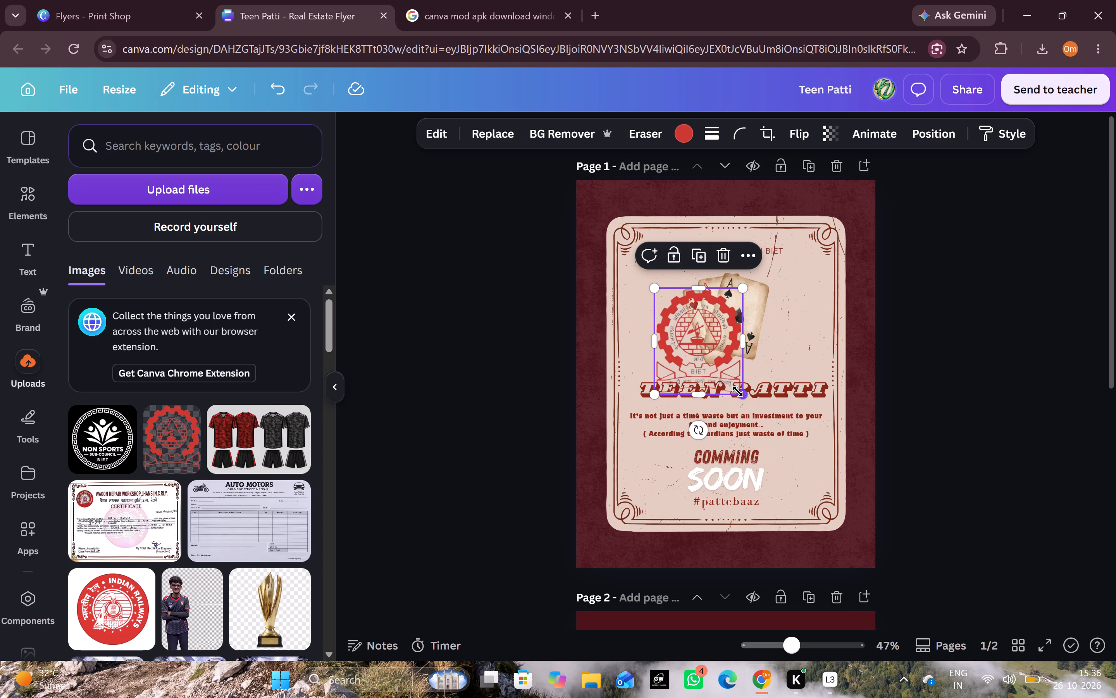
pyautogui.moveTo(738, 391); pyautogui.dragTo(674, 316)
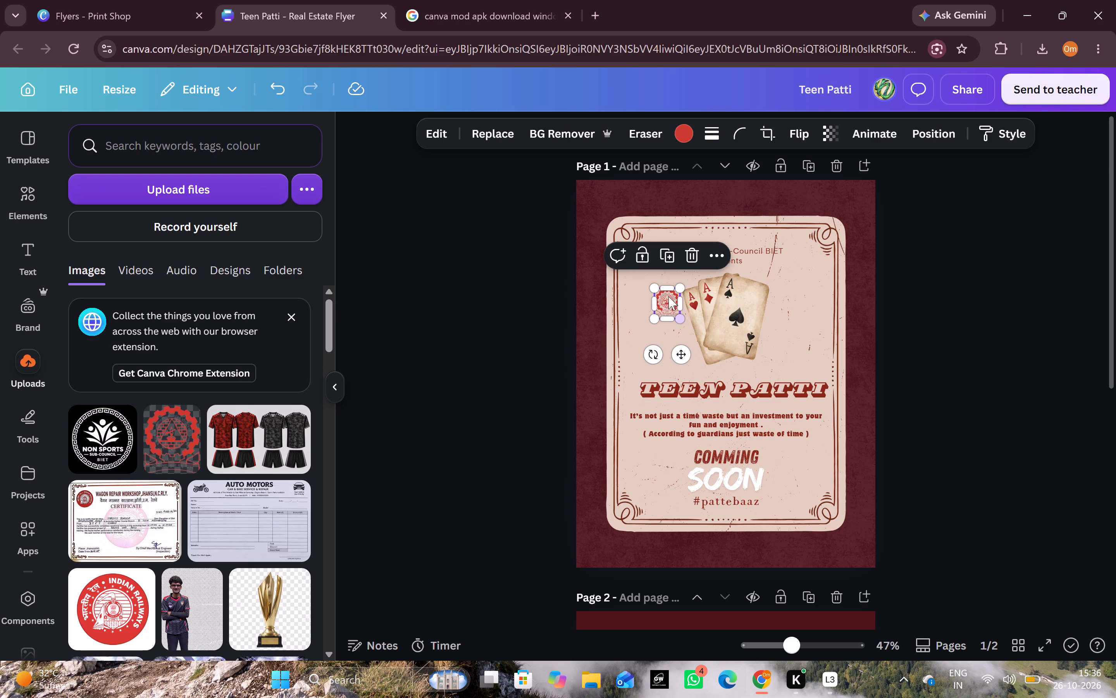
pyautogui.moveTo(670, 303); pyautogui.dragTo(754, 263)
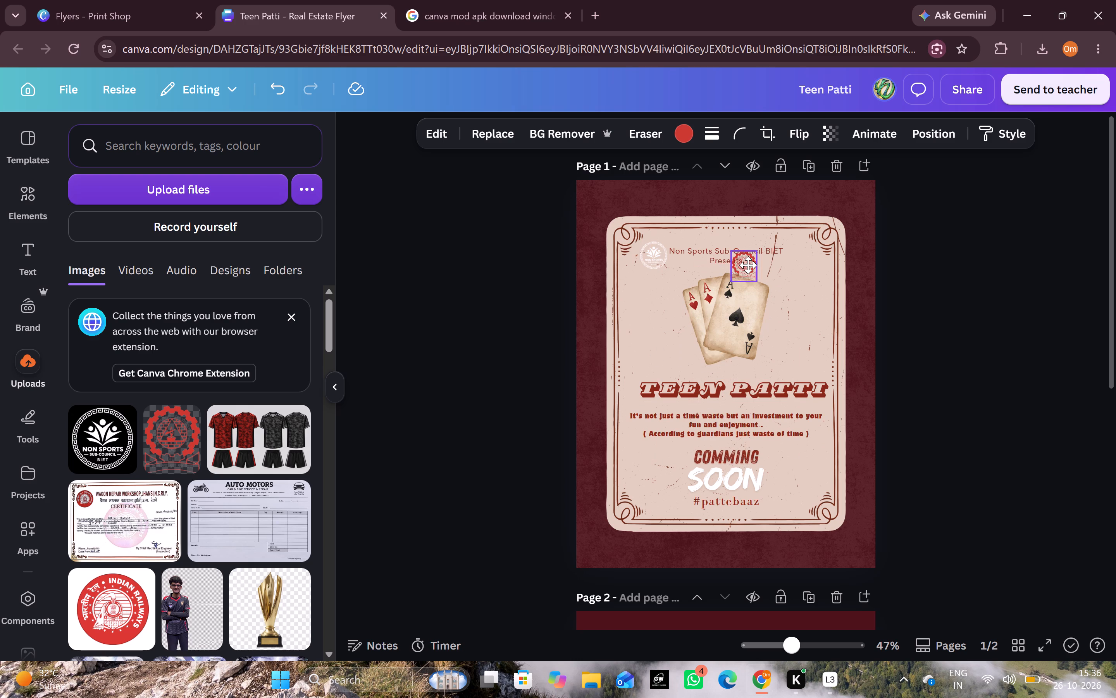
pyautogui.moveTo(747, 261); pyautogui.dragTo(756, 261)
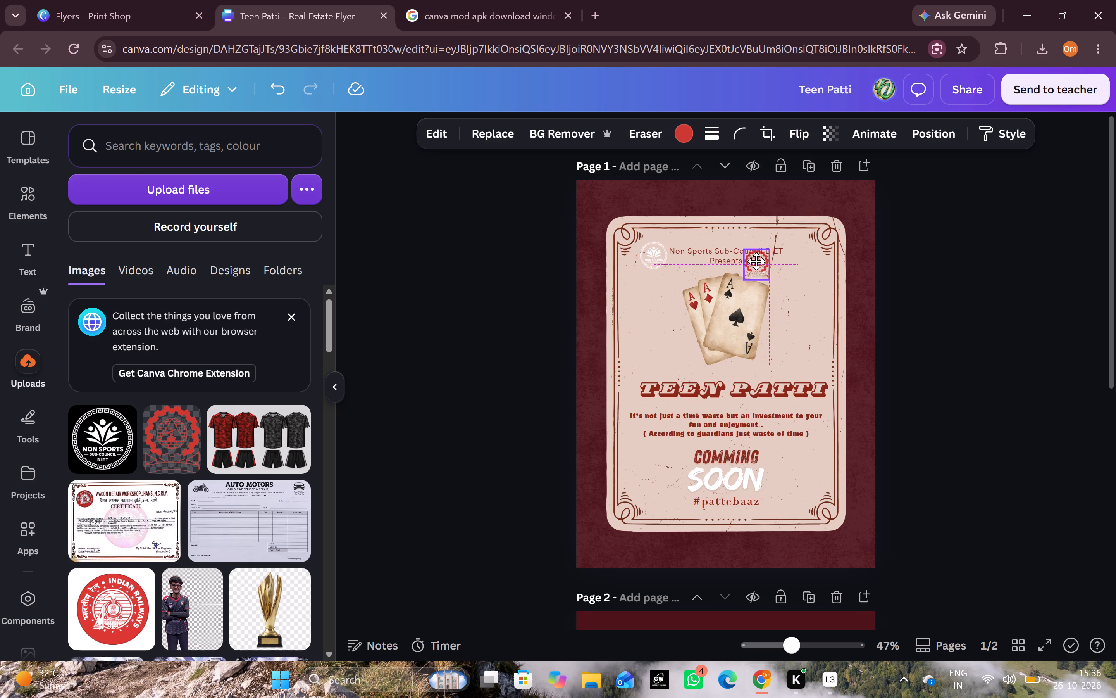
pyautogui.moveTo(756, 261); pyautogui.dragTo(756, 261)
pyautogui.moveTo(756, 259); pyautogui.dragTo(789, 257)
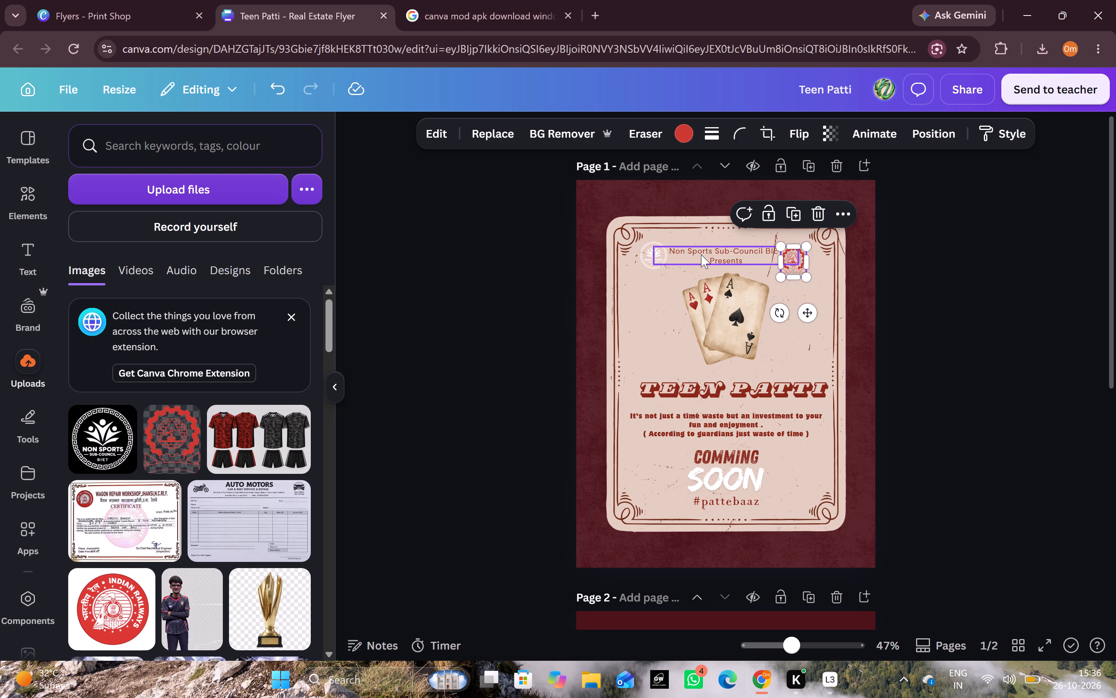
# Nudge the playing cards slightly lower and move the "Non Sports Sub-Council BIET Presents" text to the dark border at the page's bottom-right corner.
pyautogui.click(761, 252)
pyautogui.click(761, 252)
pyautogui.moveTo(766, 312); pyautogui.dragTo(761, 257)
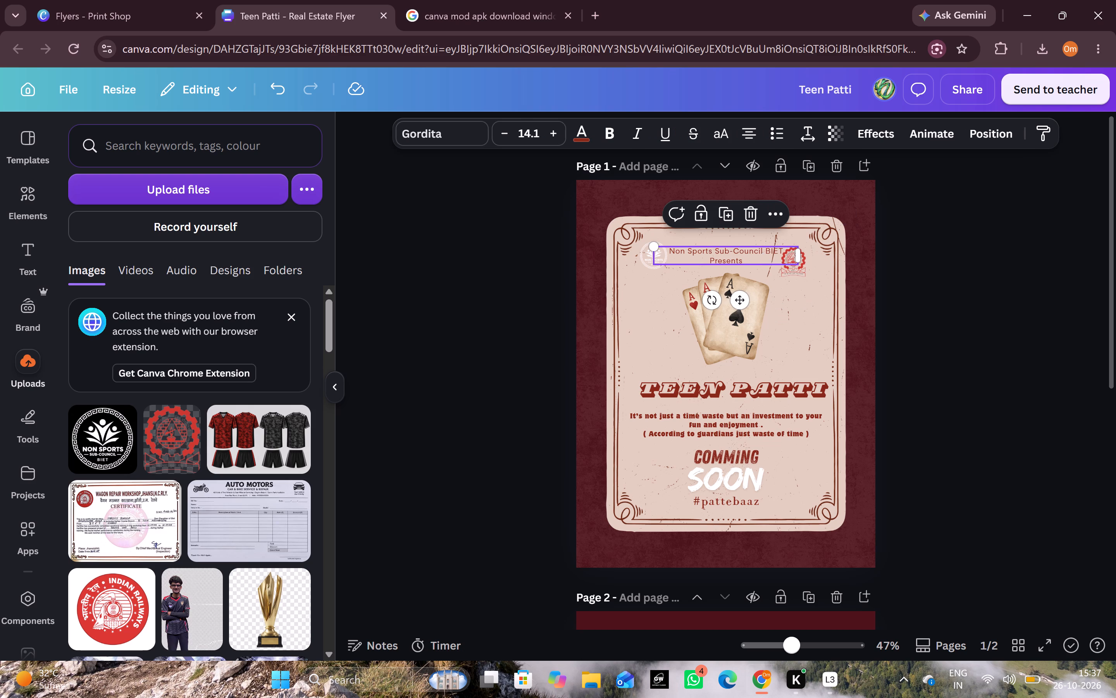
pyautogui.moveTo(761, 257); pyautogui.dragTo(767, 316)
pyautogui.click(735, 261)
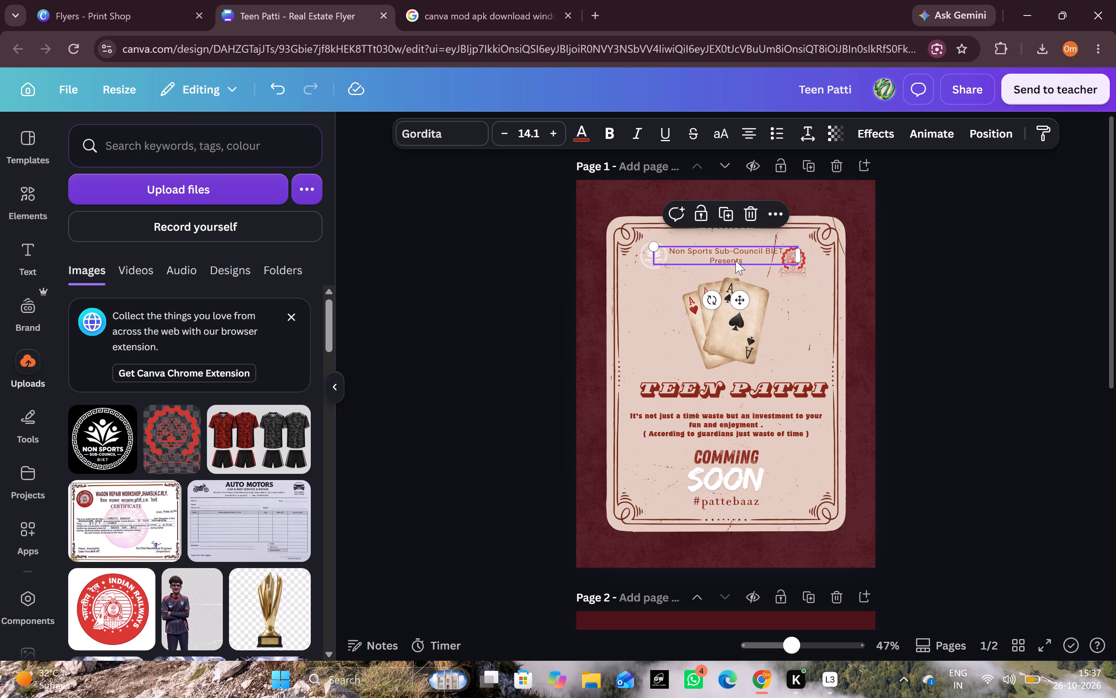
pyautogui.moveTo(729, 252); pyautogui.dragTo(809, 548)
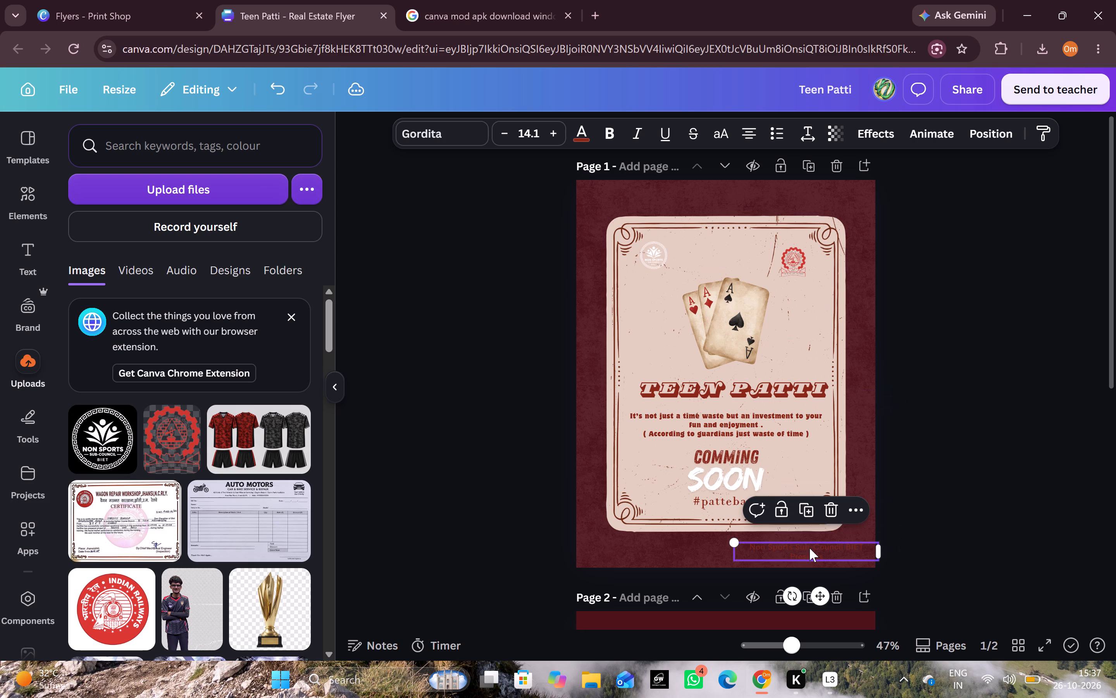
# Enlarge the red college emblem slightly in the card's upper-right corner.
pyautogui.click(791, 254)
pyautogui.moveTo(807, 281); pyautogui.dragTo(815, 287)
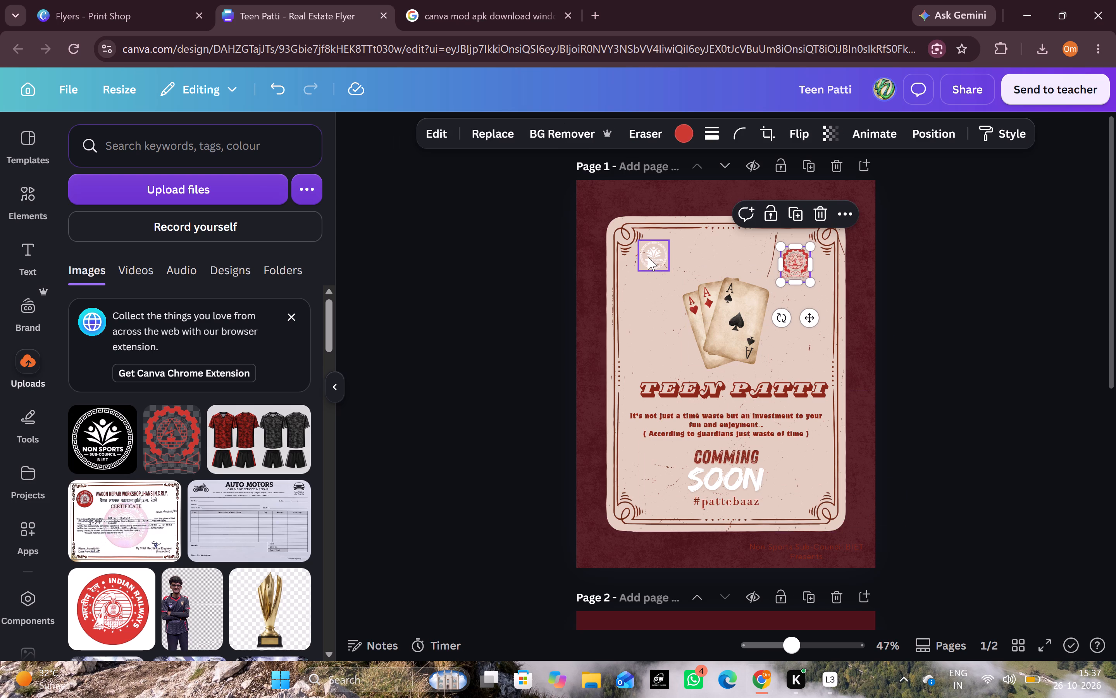
pyautogui.moveTo(812, 284); pyautogui.dragTo(816, 290)
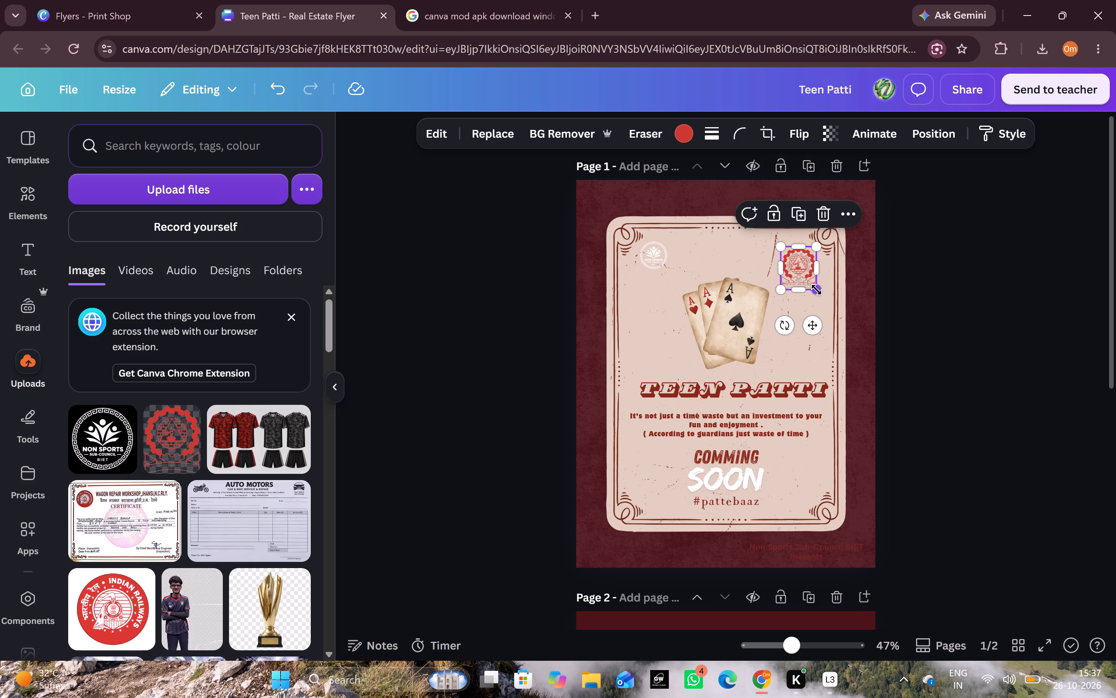
# Enlarge the white Non Sports logo and align its bottom edge with the red emblem, inside the card's upper-left corner.
pyautogui.click(654, 251)
pyautogui.moveTo(641, 268); pyautogui.dragTo(635, 280)
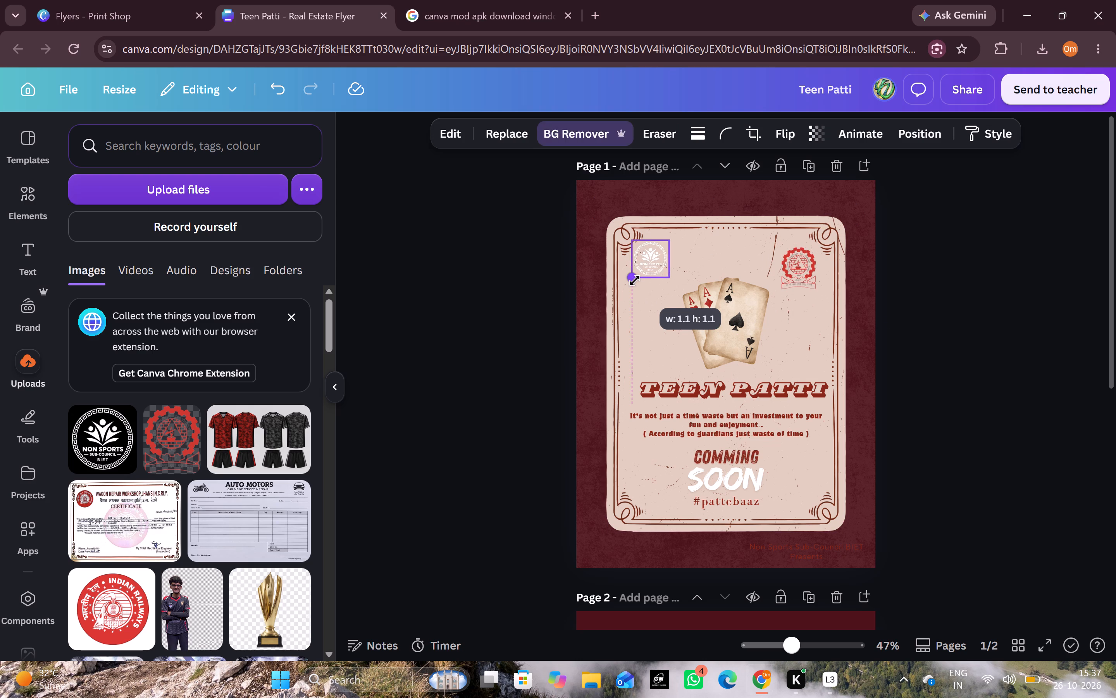
pyautogui.moveTo(635, 280); pyautogui.dragTo(629, 293)
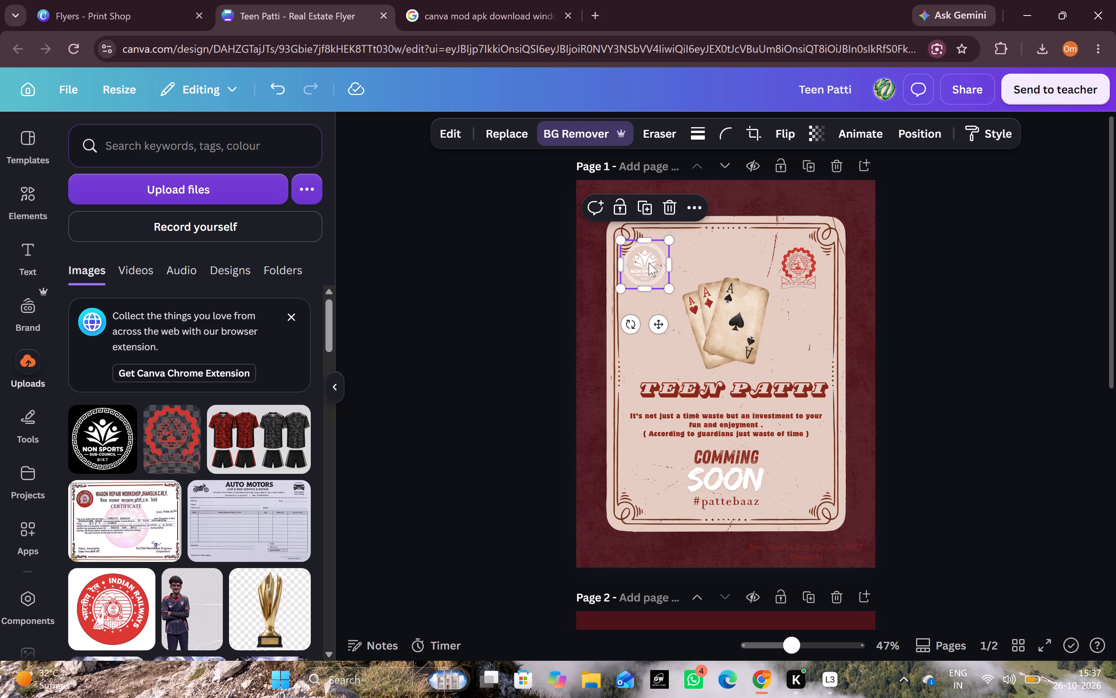
pyautogui.moveTo(648, 263); pyautogui.dragTo(652, 266)
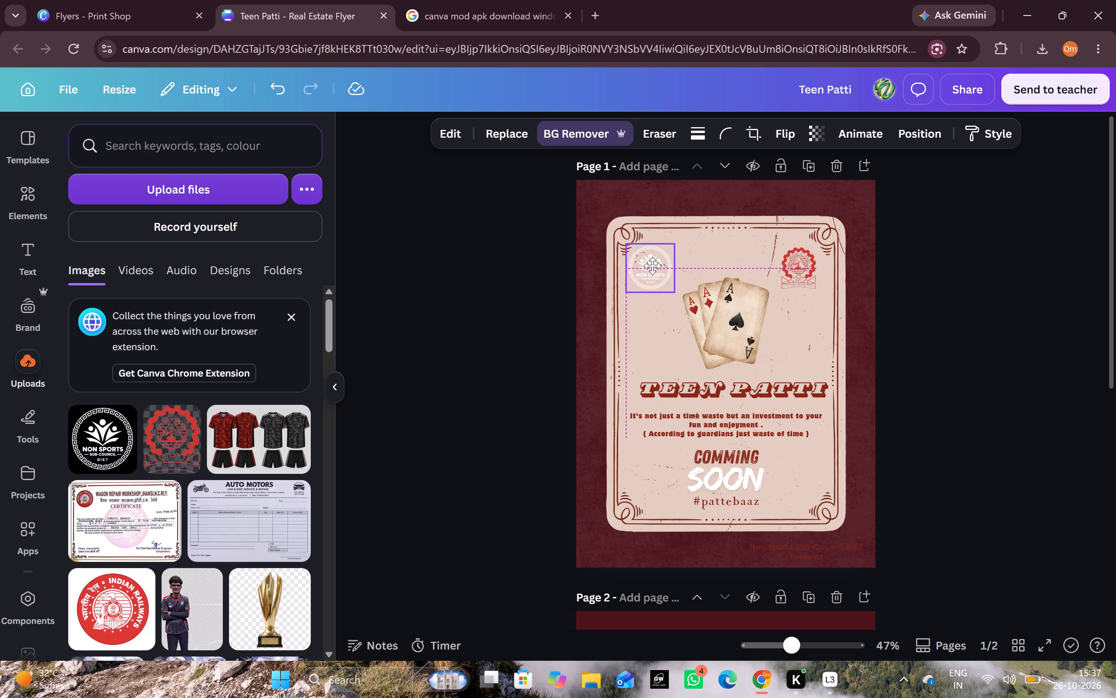
pyautogui.moveTo(652, 266); pyautogui.dragTo(653, 264)
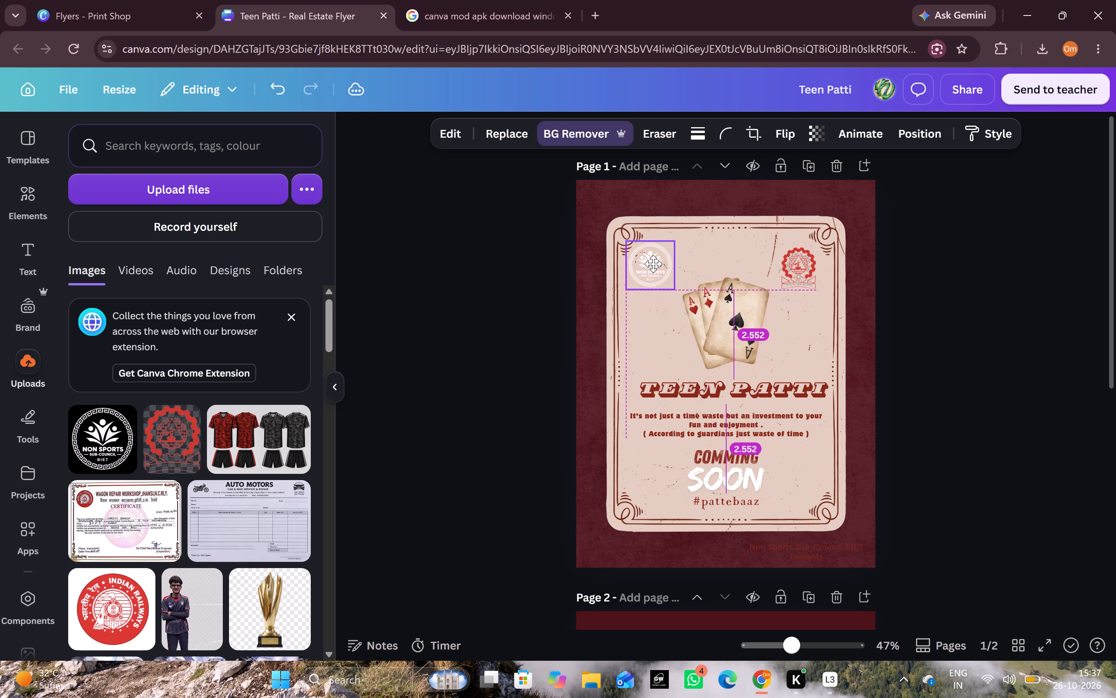
pyautogui.moveTo(653, 264); pyautogui.dragTo(653, 264)
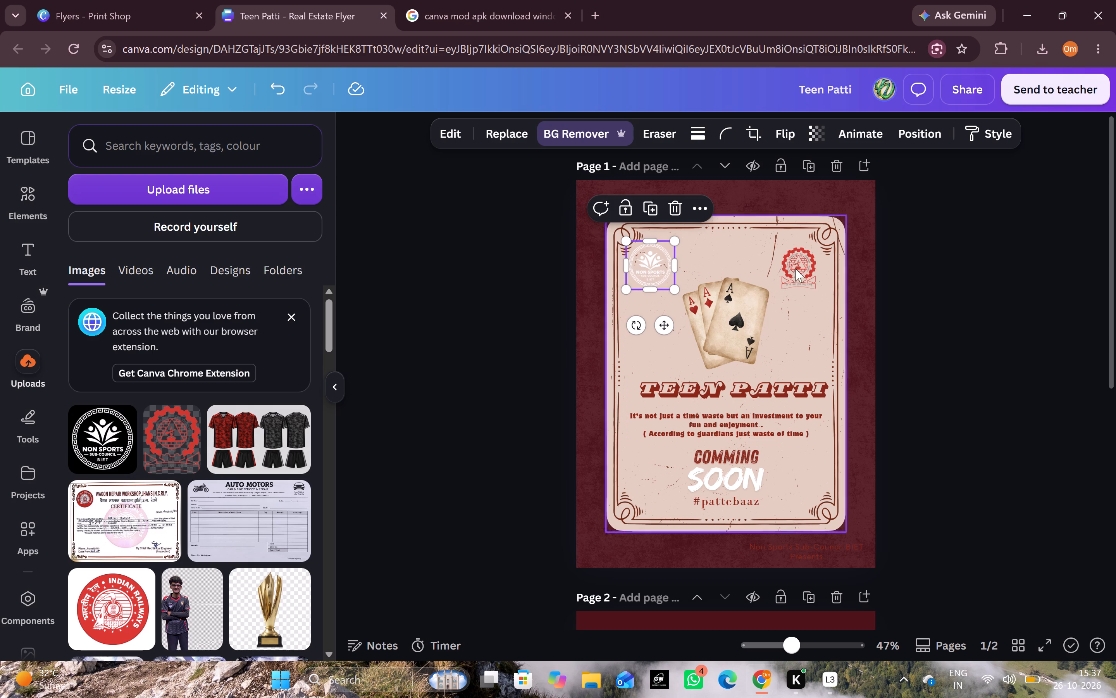
# Shift the red college emblem slightly up and outward toward the card's upper-right corner.
pyautogui.click(813, 268)
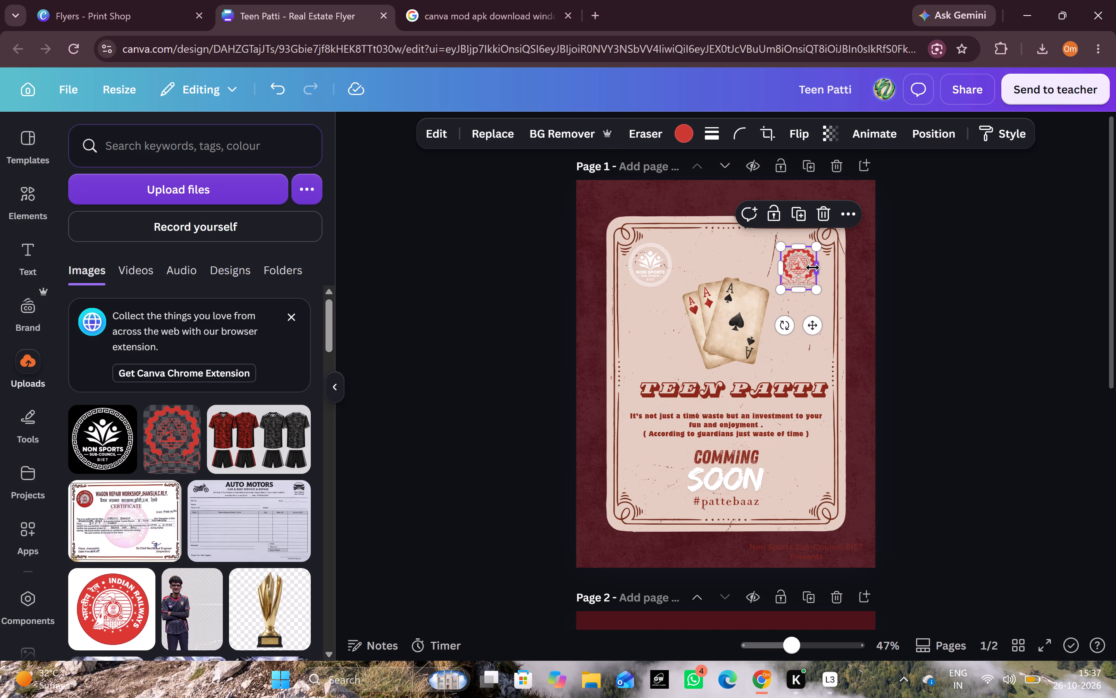
pyautogui.moveTo(794, 262); pyautogui.dragTo(794, 261)
pyautogui.moveTo(794, 261); pyautogui.dragTo(797, 259)
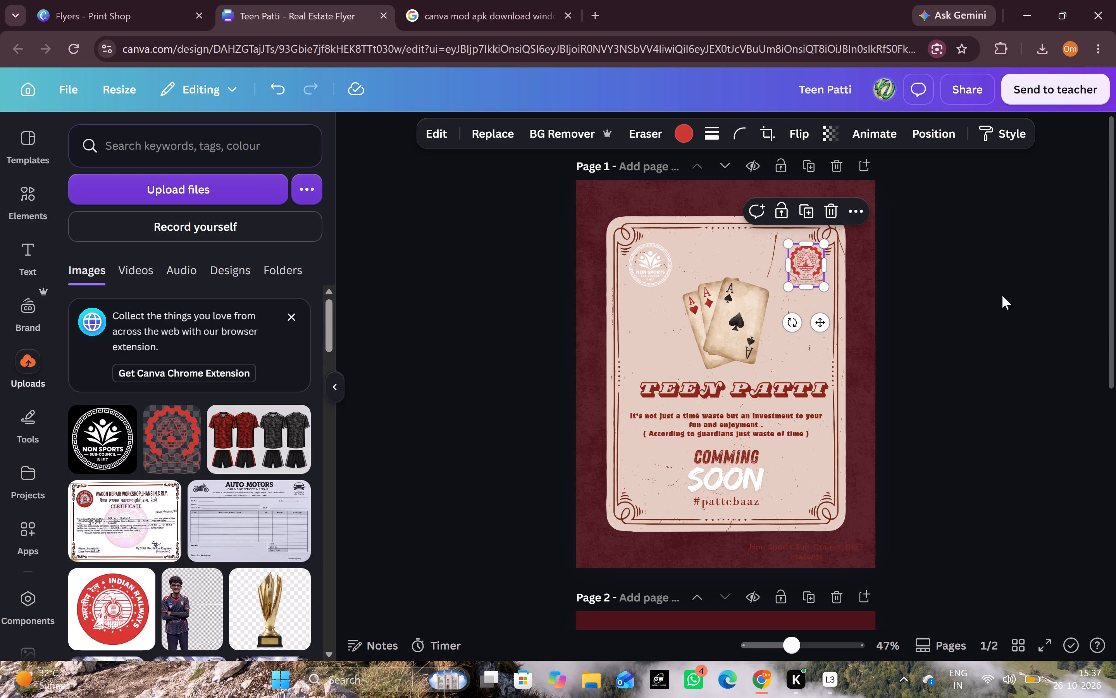
pyautogui.click(1002, 295)
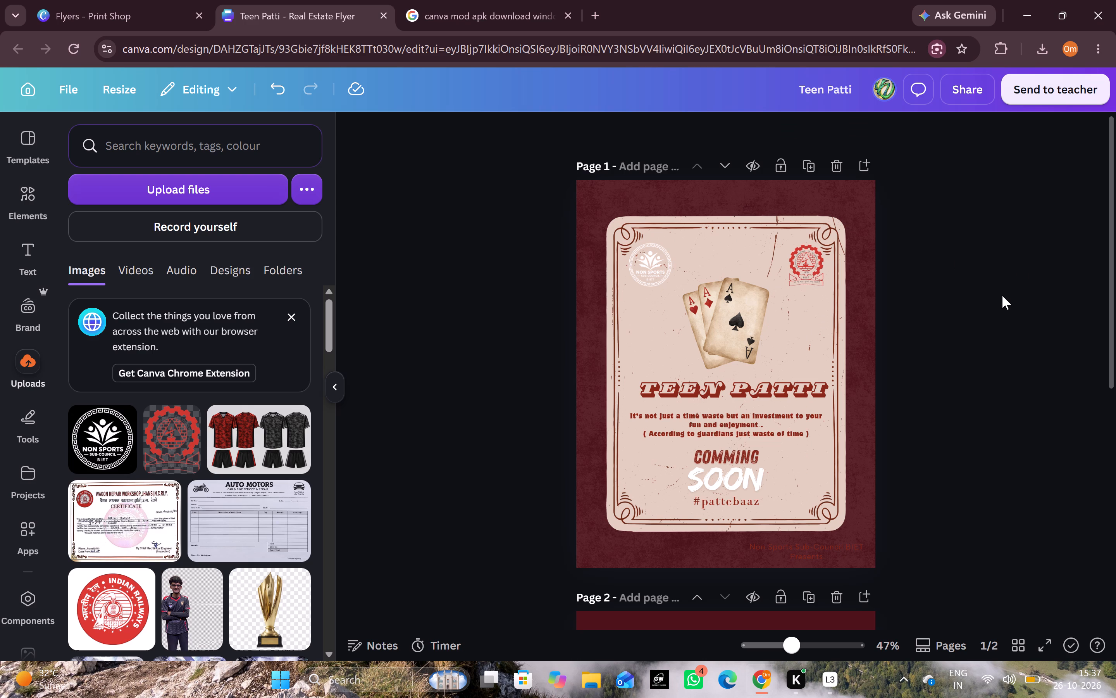
# Set the colour temperature of the white Non Sports logo to 59 in the image adjustments.
pyautogui.click(670, 248)
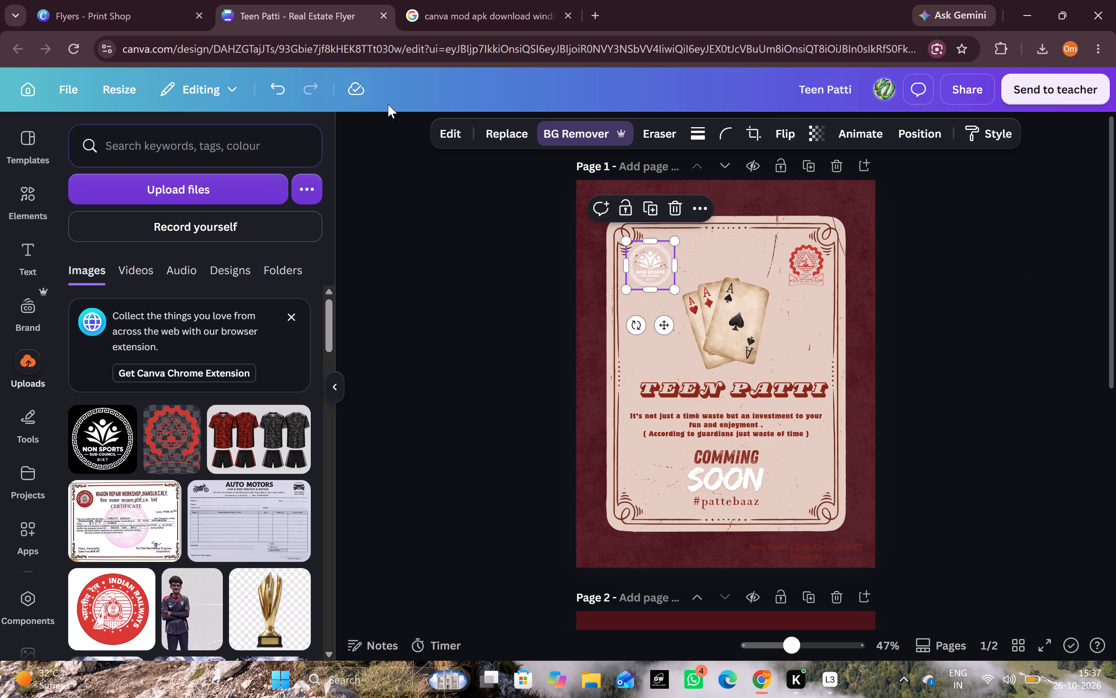
pyautogui.click(445, 132)
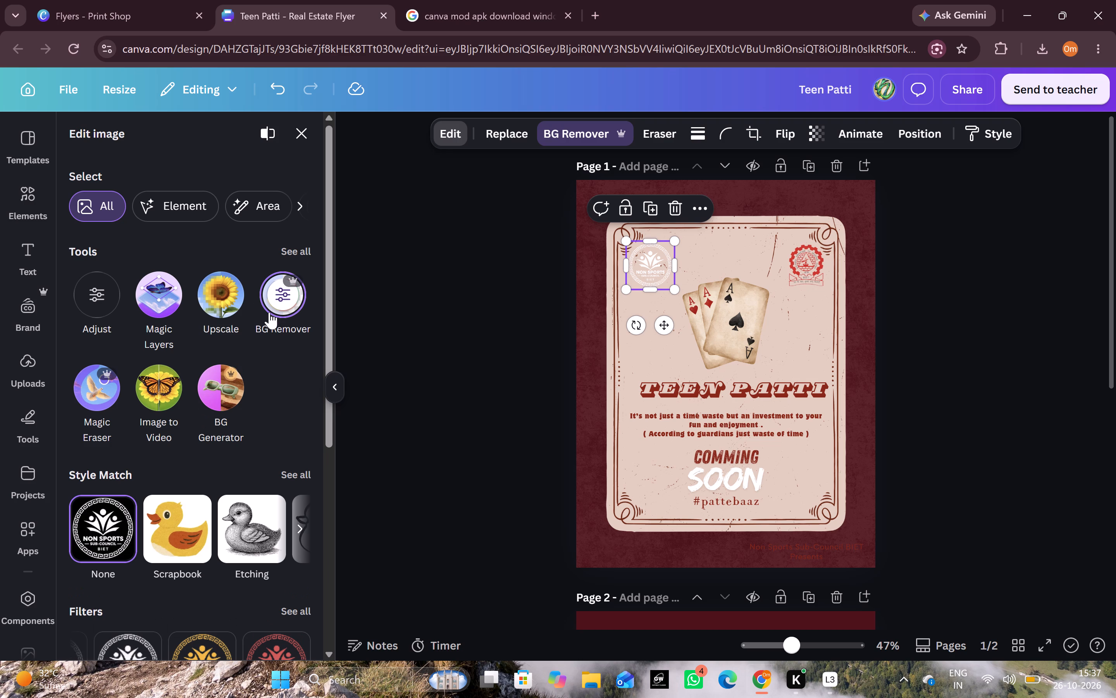
pyautogui.click(109, 293)
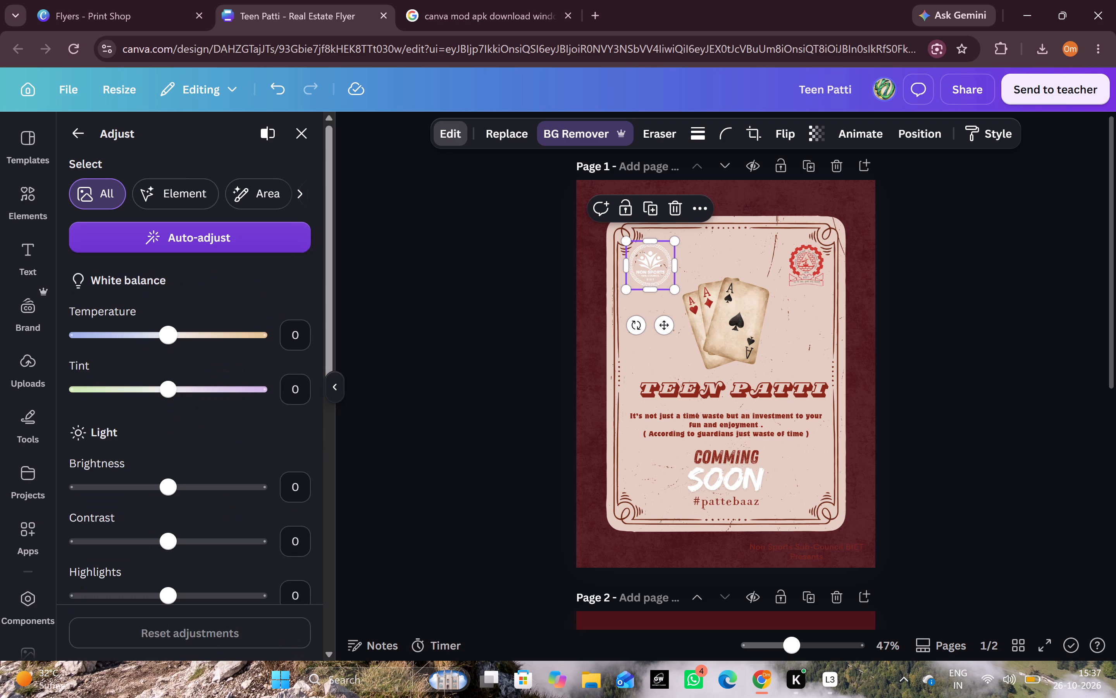
pyautogui.click(223, 331)
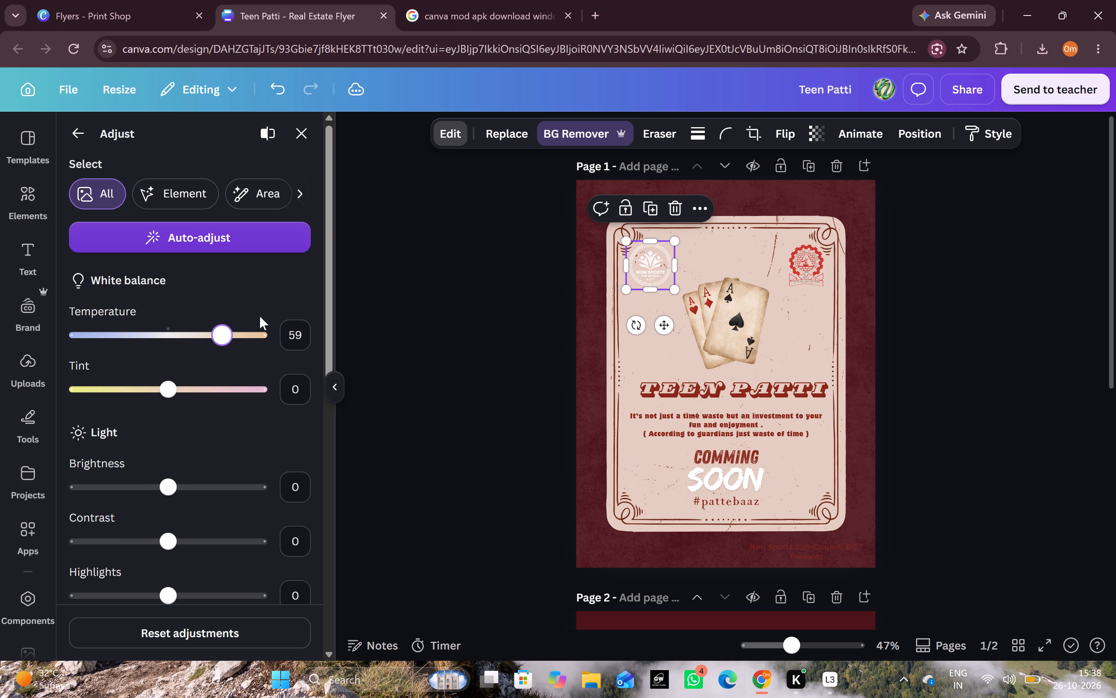
# Invert the colours of the Non Sports logo in the card's upper-left corner.
pyautogui.scroll(-3, 200, 335)
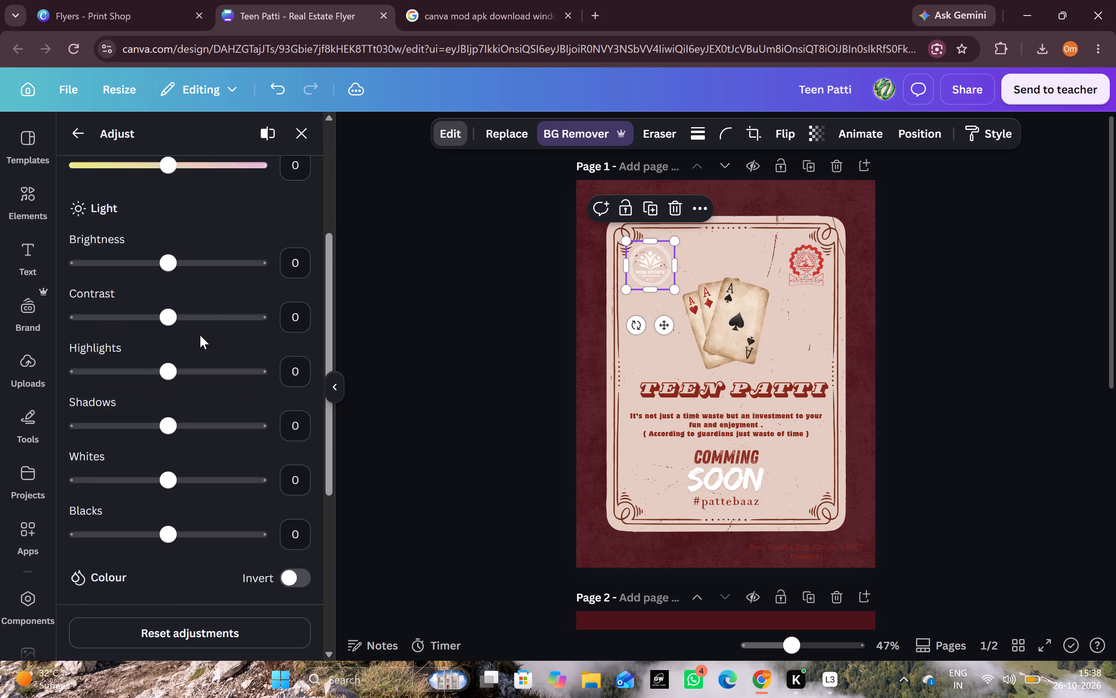
pyautogui.scroll(-1, 200, 335)
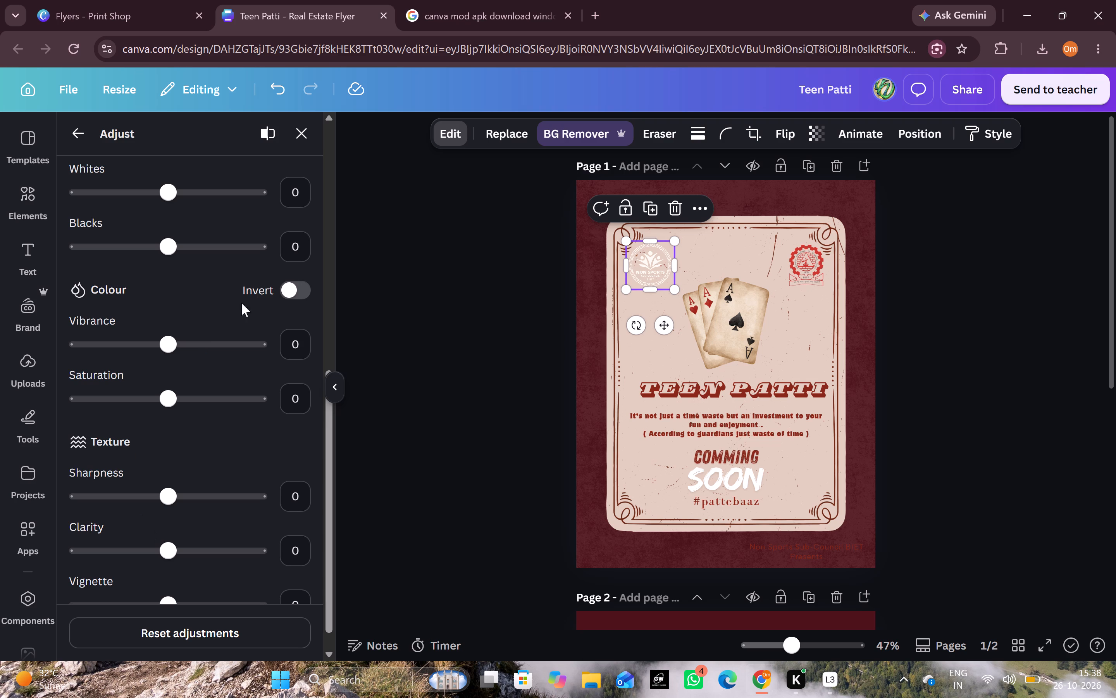
pyautogui.click(291, 292)
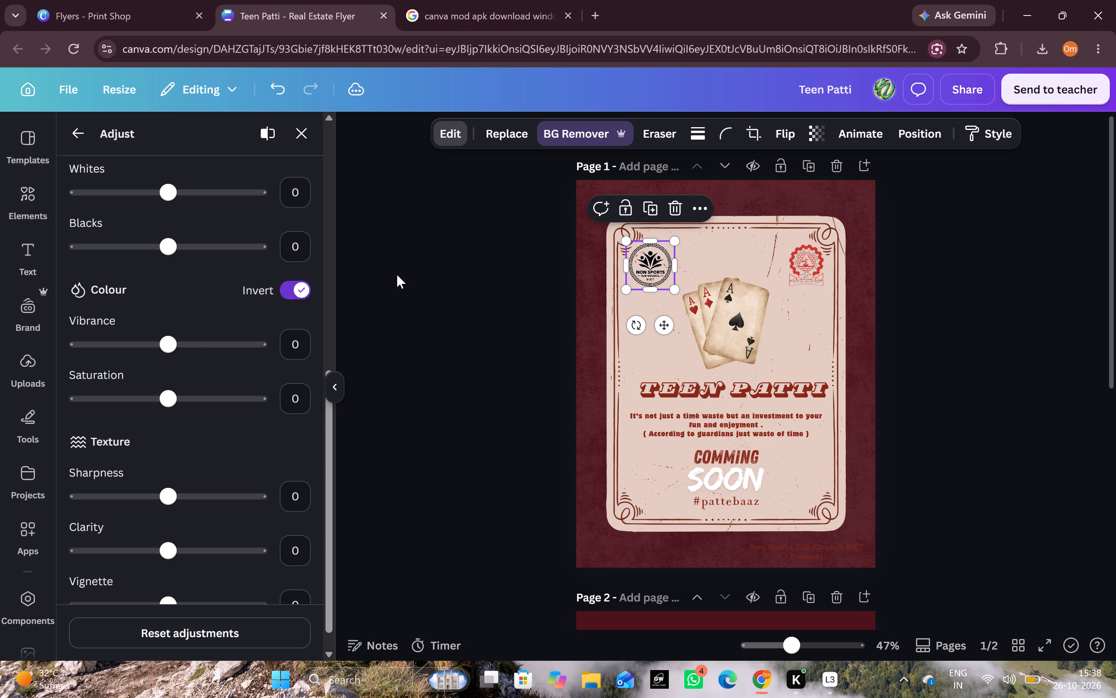
pyautogui.rightClick(409, 281)
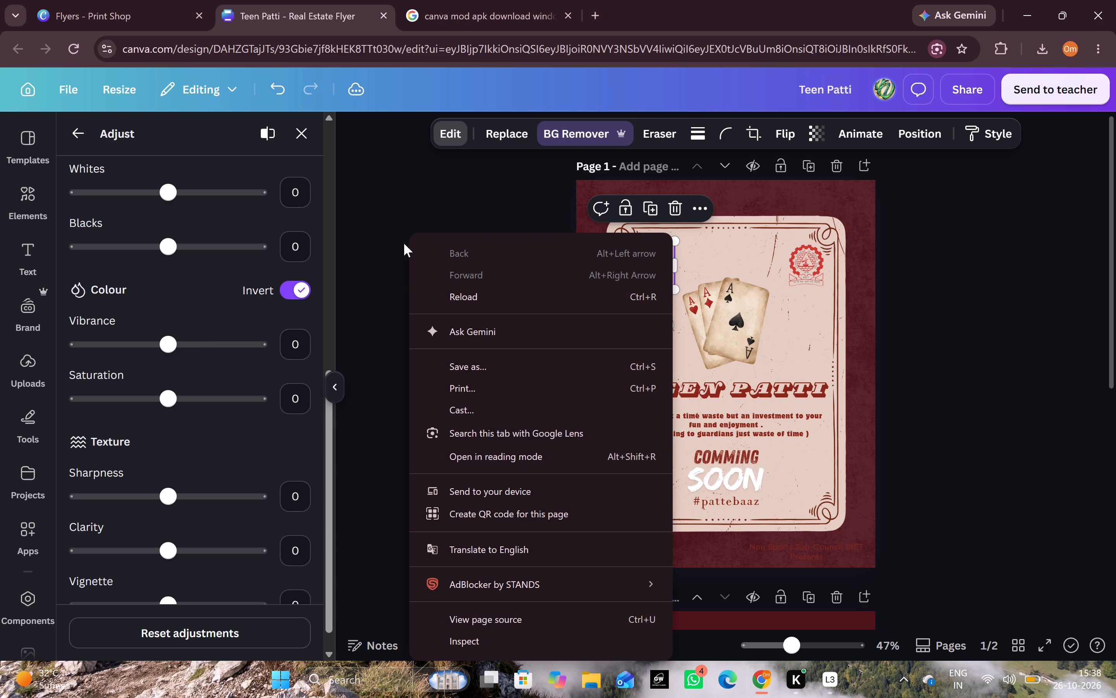
pyautogui.click(402, 200)
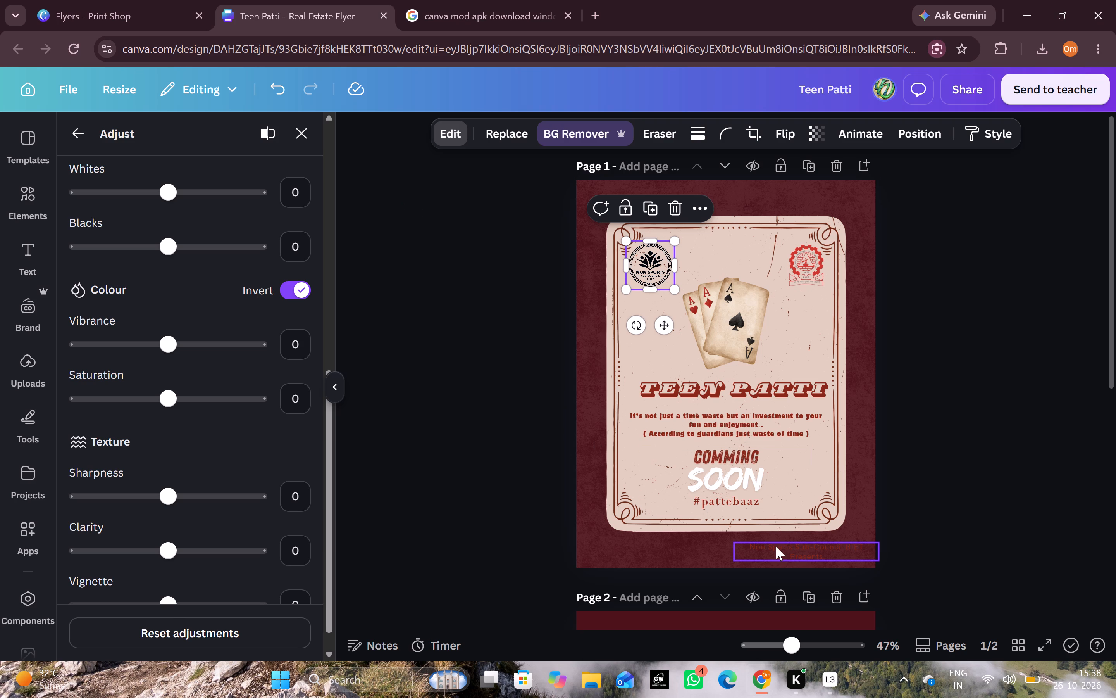
# Move the "Non Sports Sub-Council BIET Presents" text from the dark border to the top of the card, centred between the two logos.
pyautogui.moveTo(776, 546); pyautogui.dragTo(748, 415)
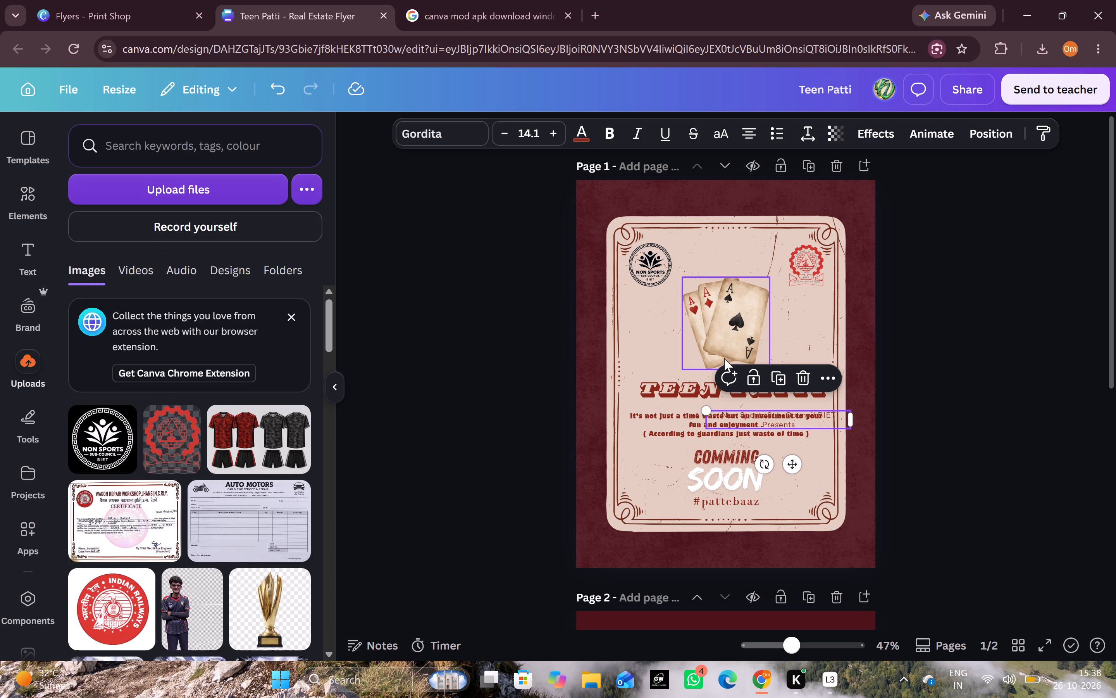
pyautogui.moveTo(762, 417); pyautogui.dragTo(758, 407)
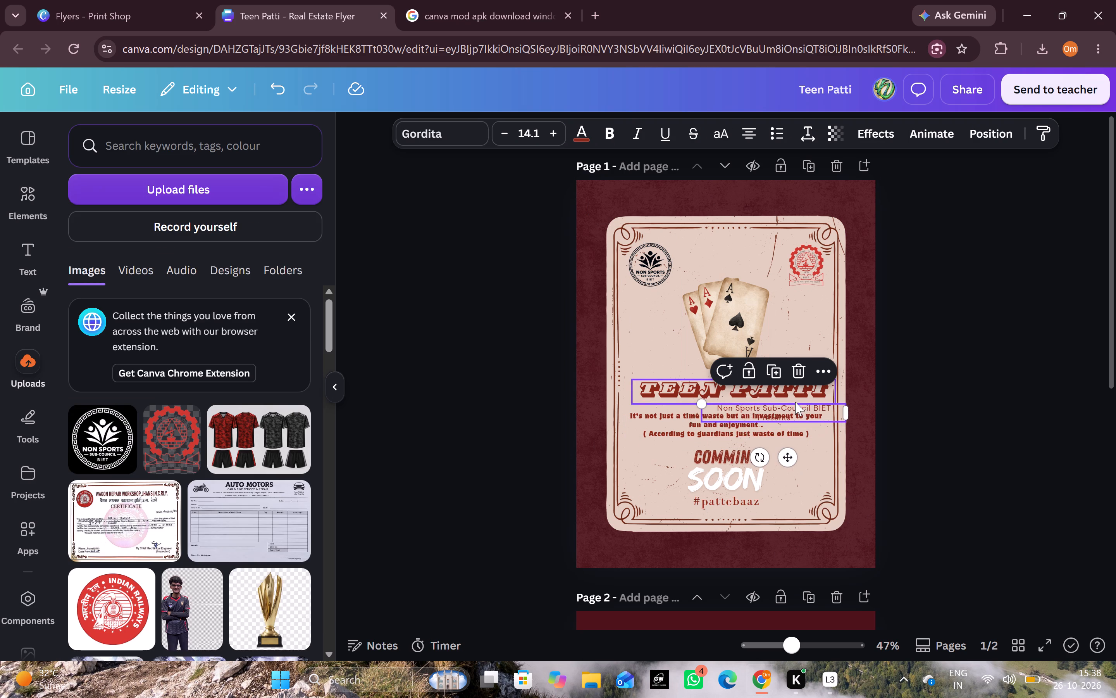
pyautogui.moveTo(795, 402); pyautogui.dragTo(777, 337)
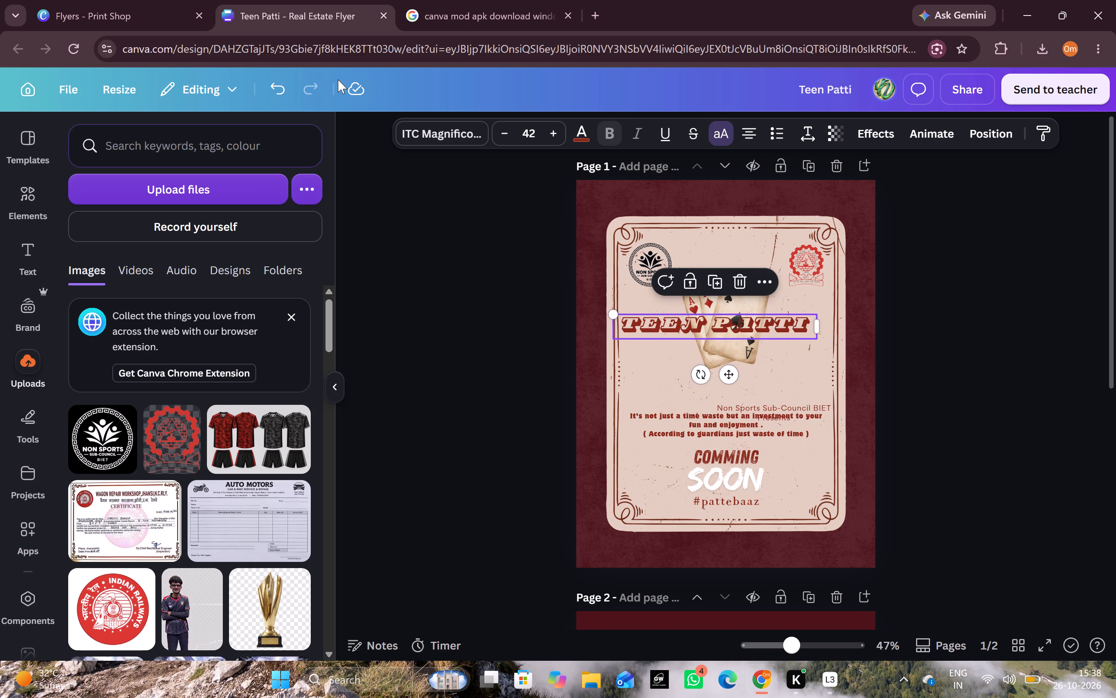
pyautogui.click(280, 91)
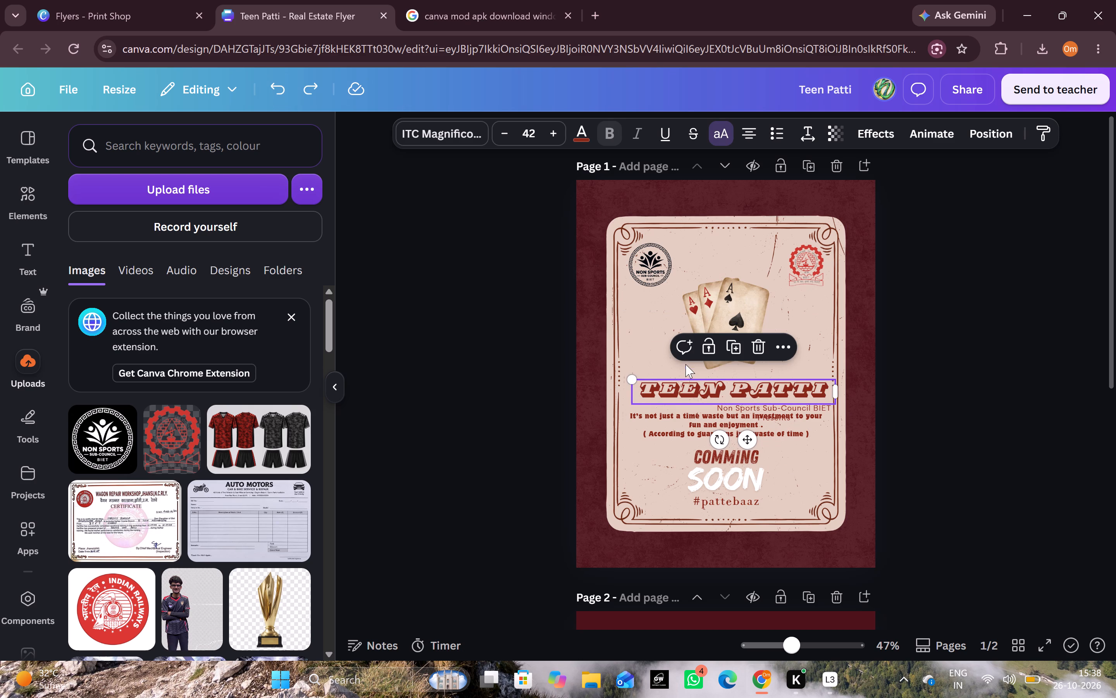
pyautogui.click(821, 411)
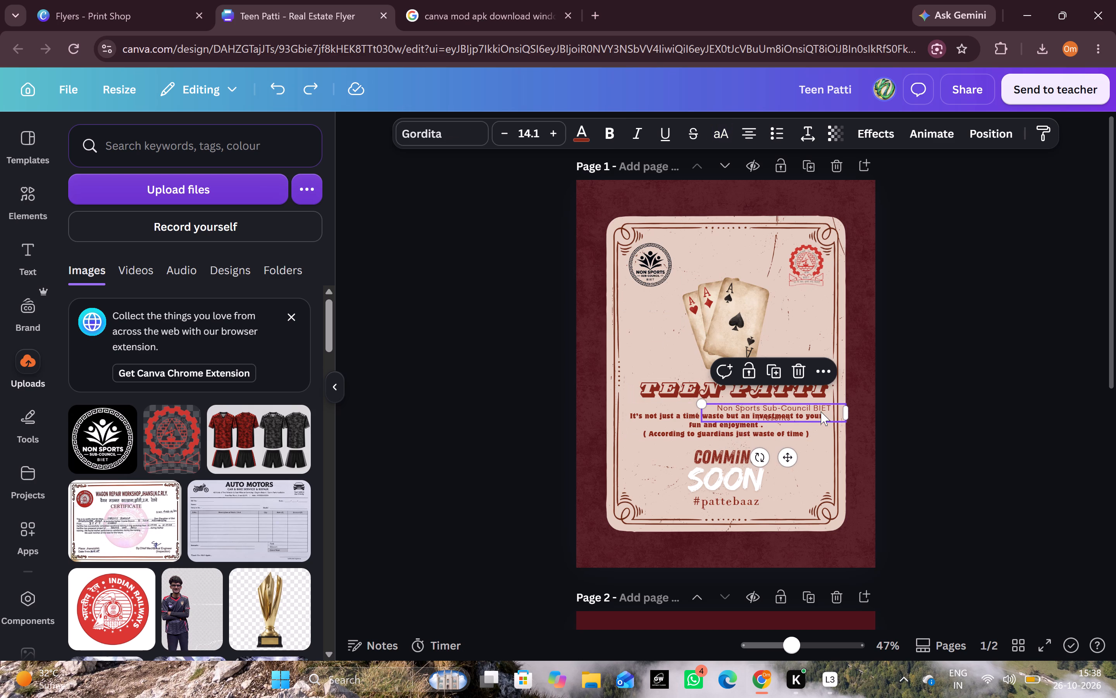
pyautogui.moveTo(790, 460); pyautogui.dragTo(784, 445)
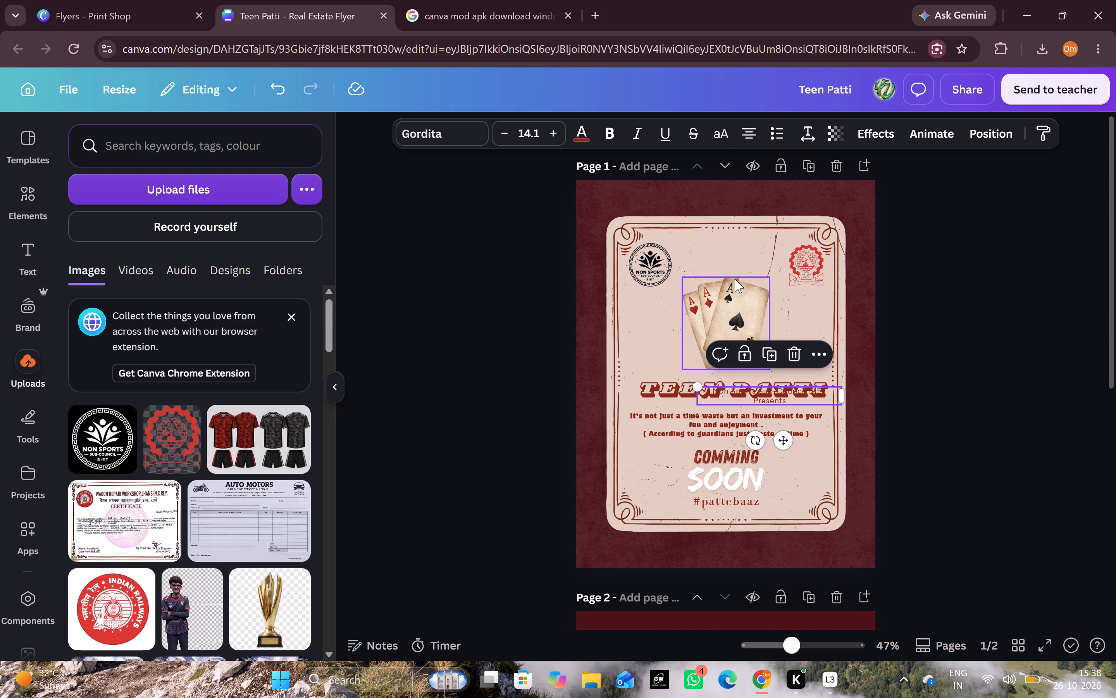
pyautogui.moveTo(786, 439); pyautogui.dragTo(749, 330)
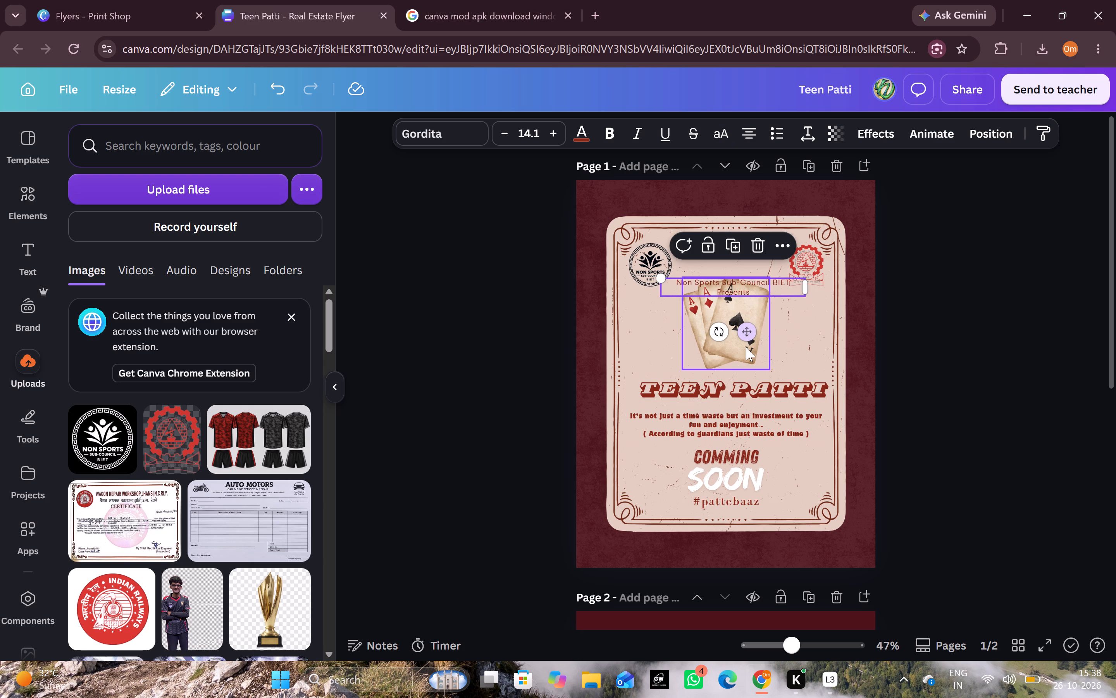
pyautogui.moveTo(749, 334); pyautogui.dragTo(741, 295)
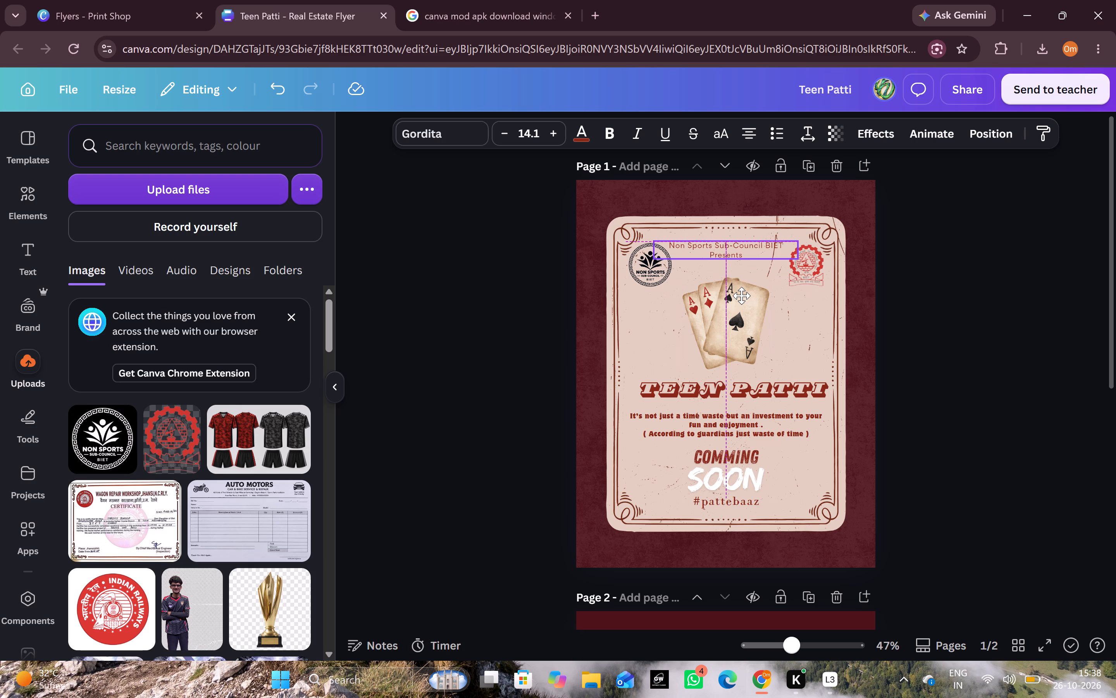
pyautogui.moveTo(741, 295); pyautogui.dragTo(741, 295)
pyautogui.moveTo(738, 293); pyautogui.dragTo(737, 289)
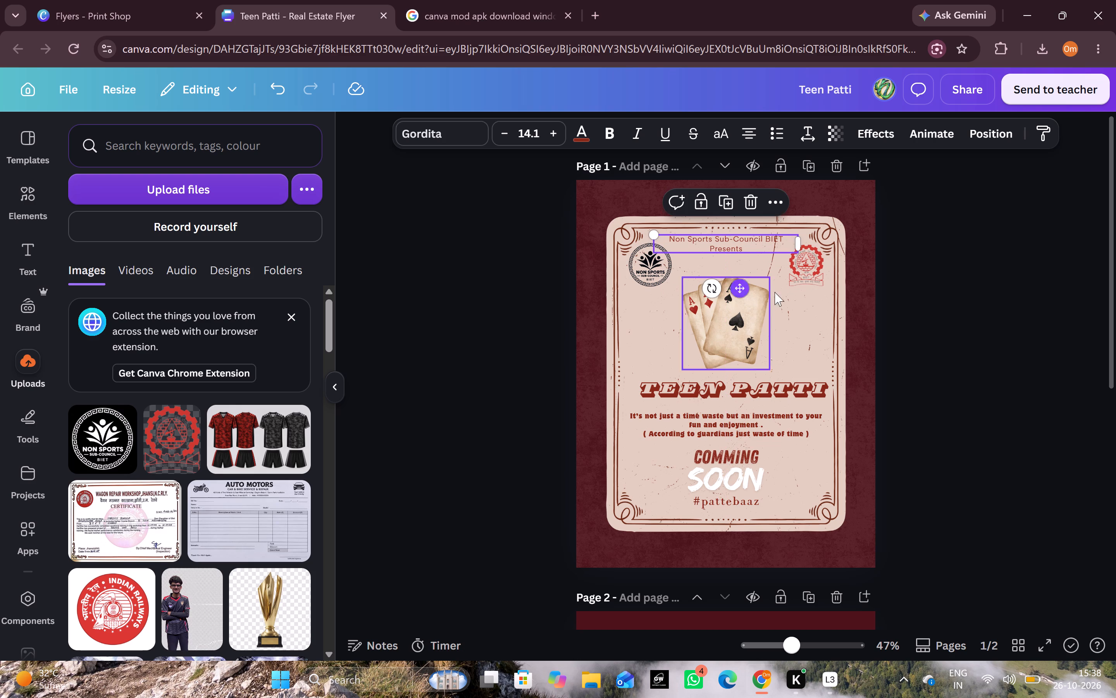
pyautogui.click(878, 303)
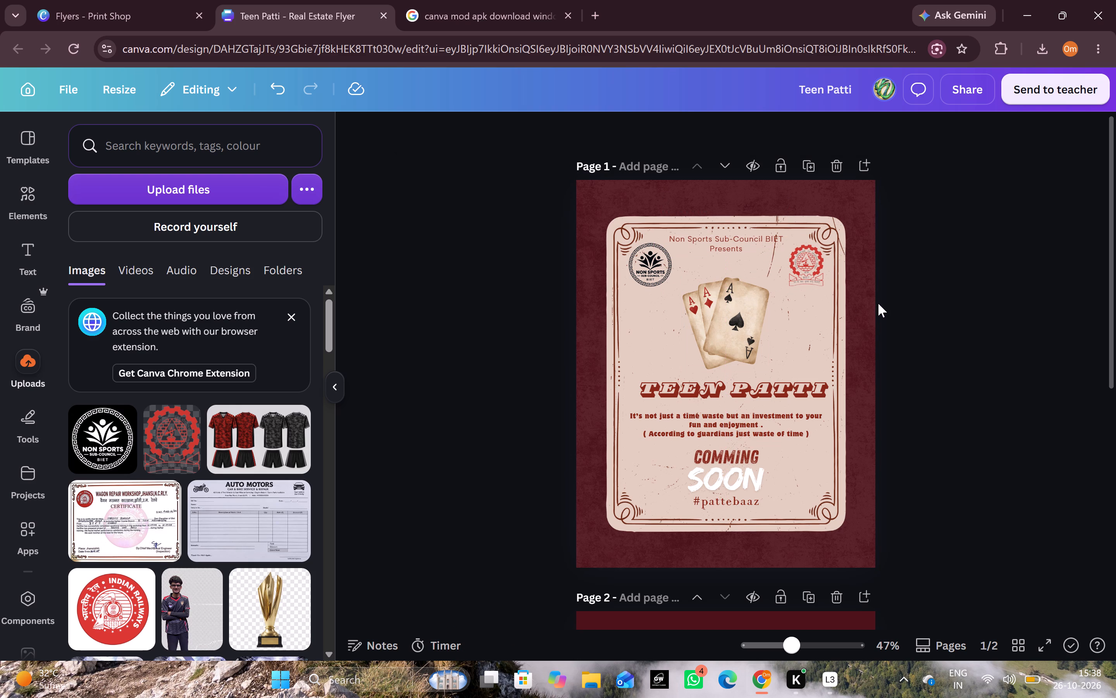
# Change the "Non Sports Sub-Council BIET Presents" text to the ITC Motter Corpus font and nudge it slightly lower, keeping it centred.
pyautogui.click(727, 243)
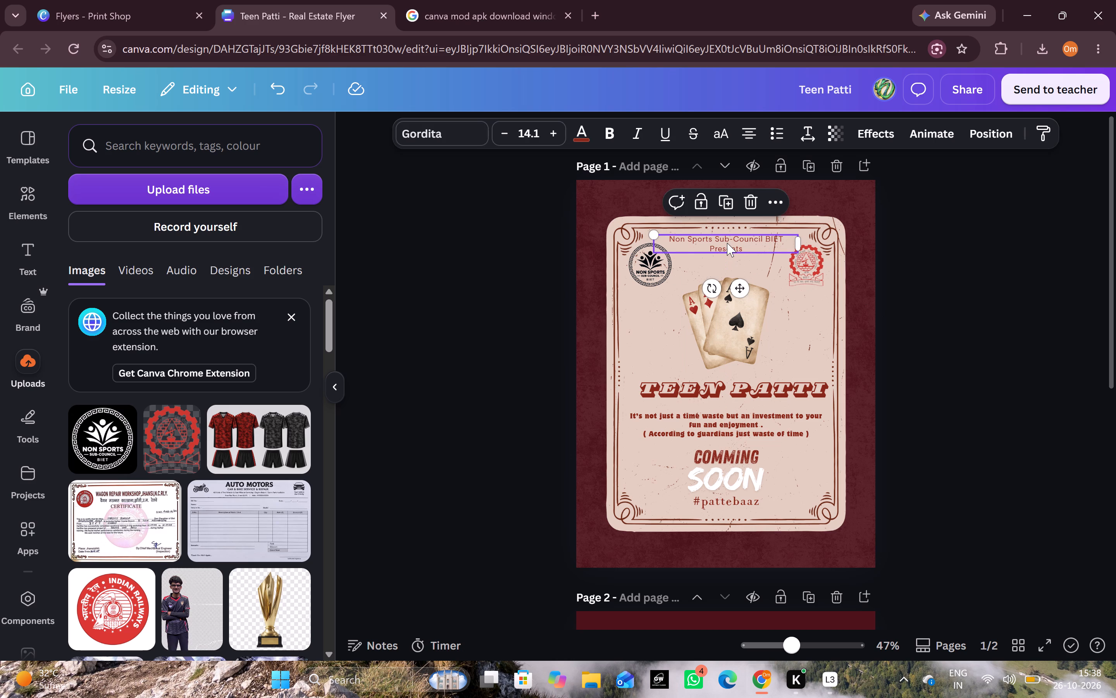
pyautogui.click(447, 134)
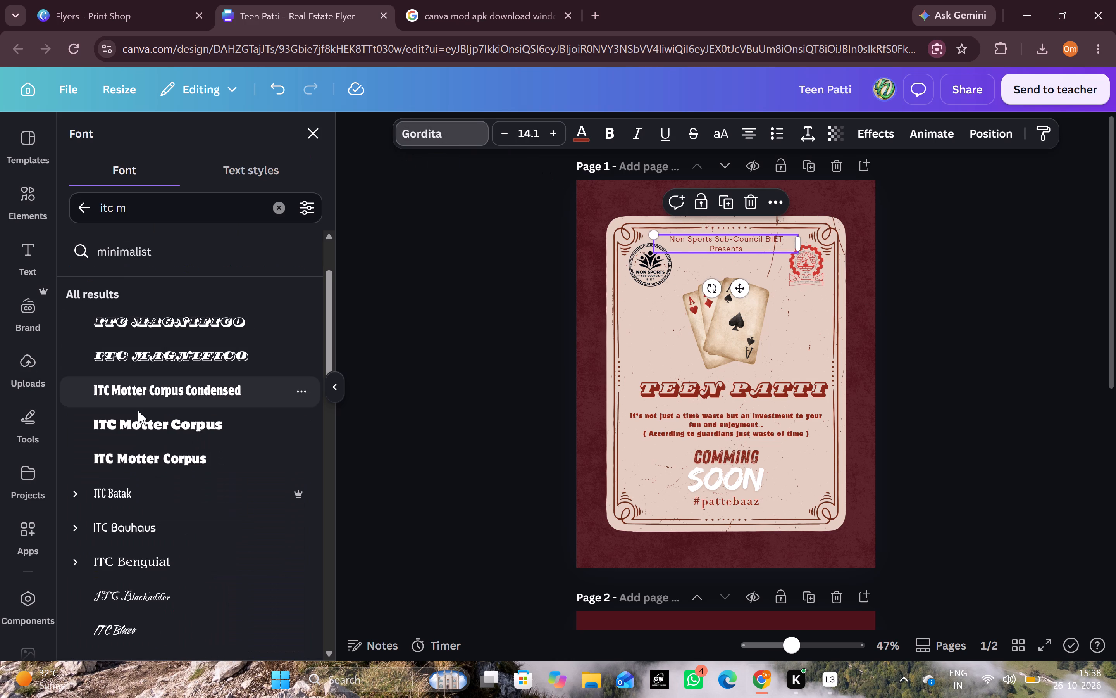
pyautogui.click(183, 453)
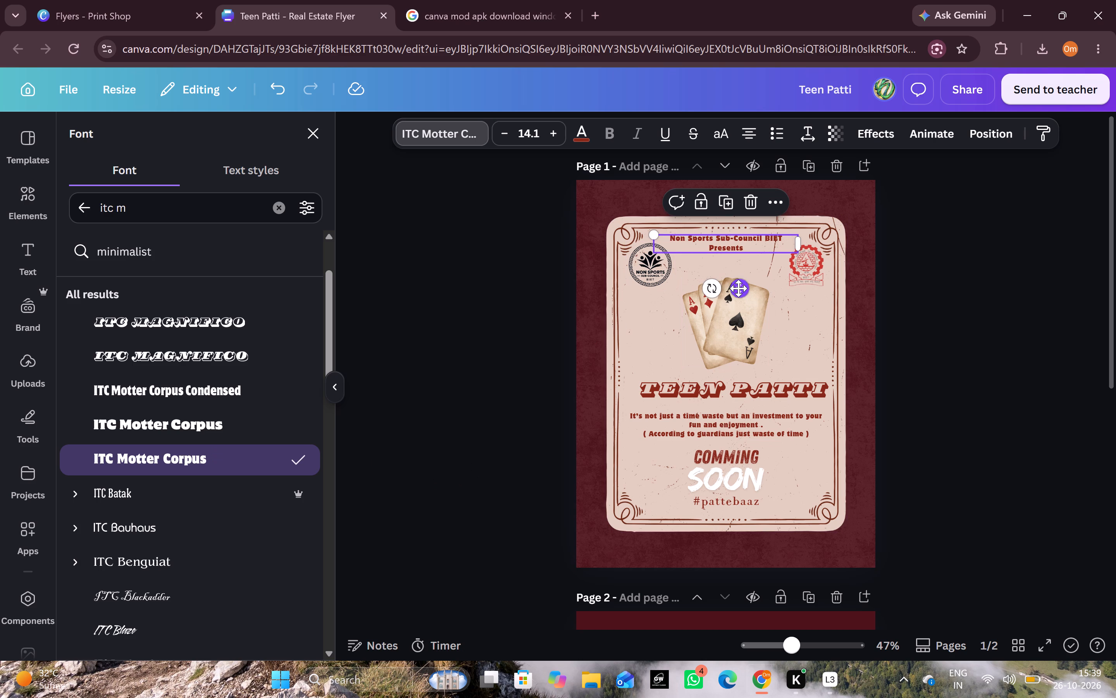
pyautogui.moveTo(739, 288); pyautogui.dragTo(740, 294)
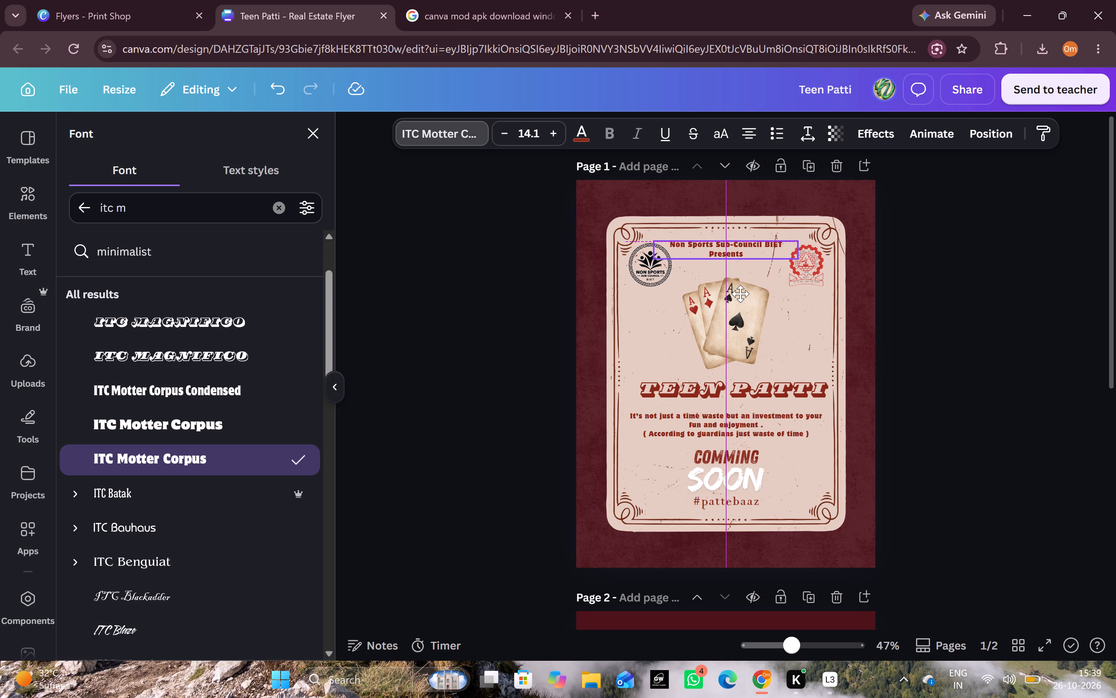
pyautogui.moveTo(740, 294); pyautogui.dragTo(741, 293)
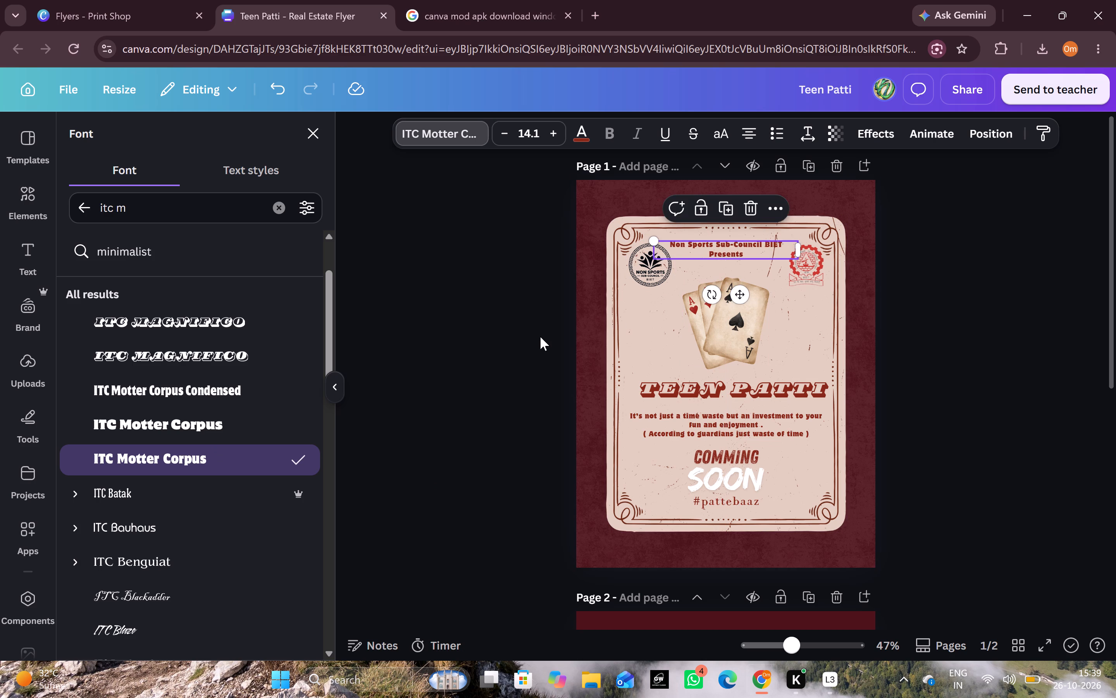
pyautogui.click(540, 337)
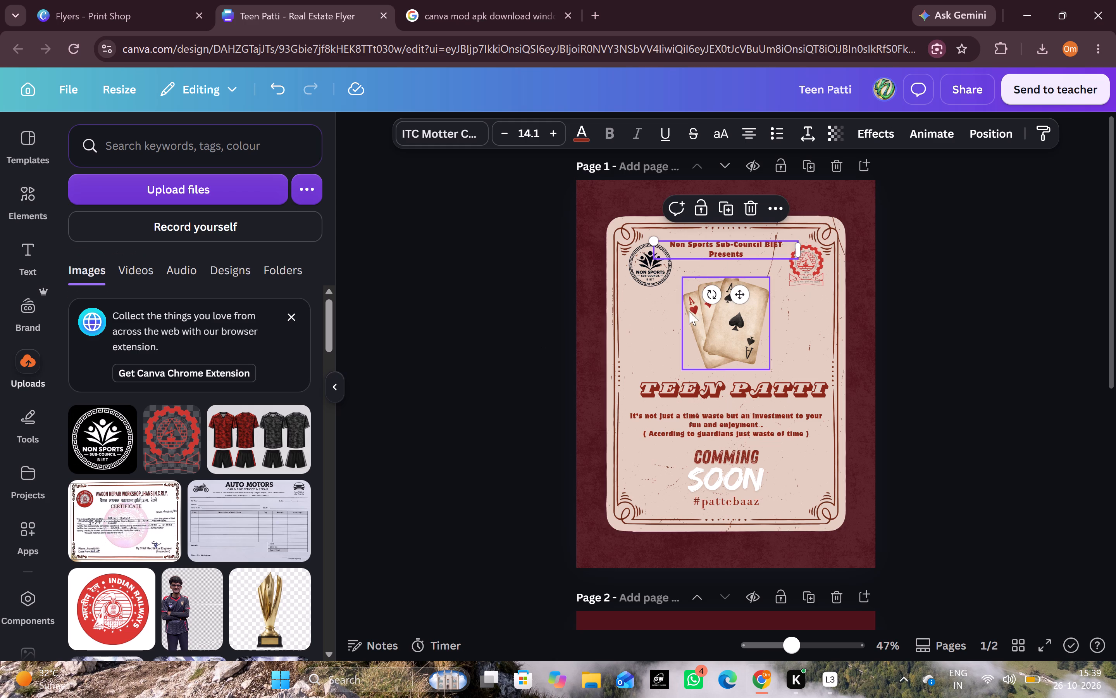
# Enlarge the playing cards image slightly from its upper-right corner, up to just below the "Presents" text.
pyautogui.click(663, 330)
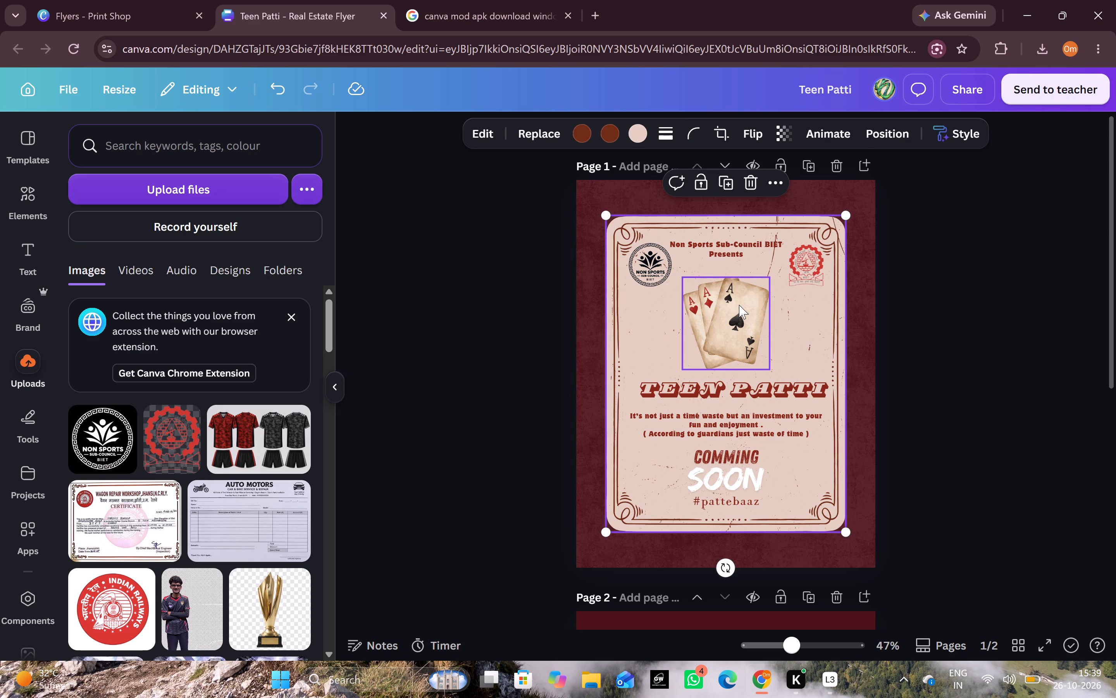
pyautogui.click(739, 305)
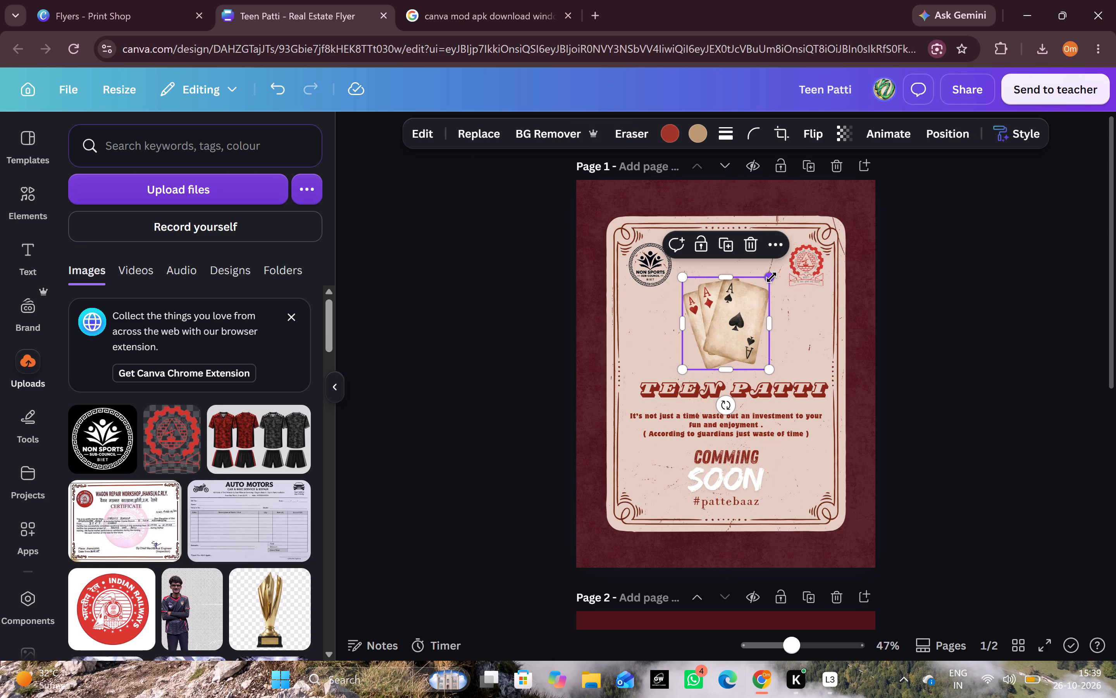
pyautogui.moveTo(772, 277); pyautogui.dragTo(773, 275)
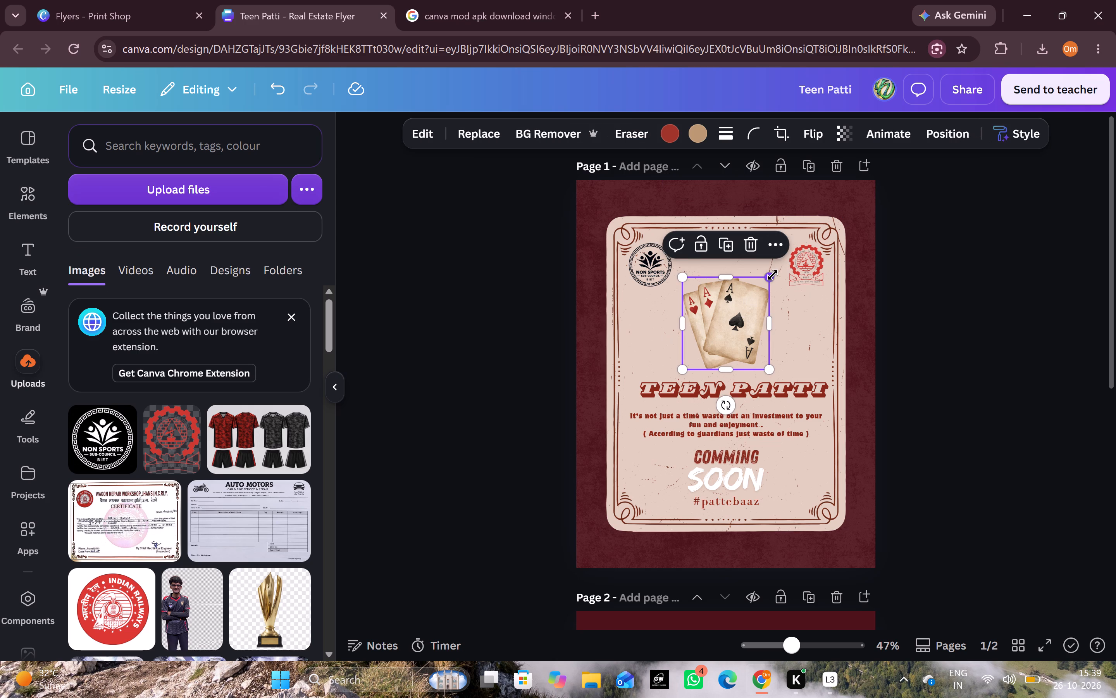
pyautogui.moveTo(773, 275); pyautogui.dragTo(776, 267)
pyautogui.click(776, 267)
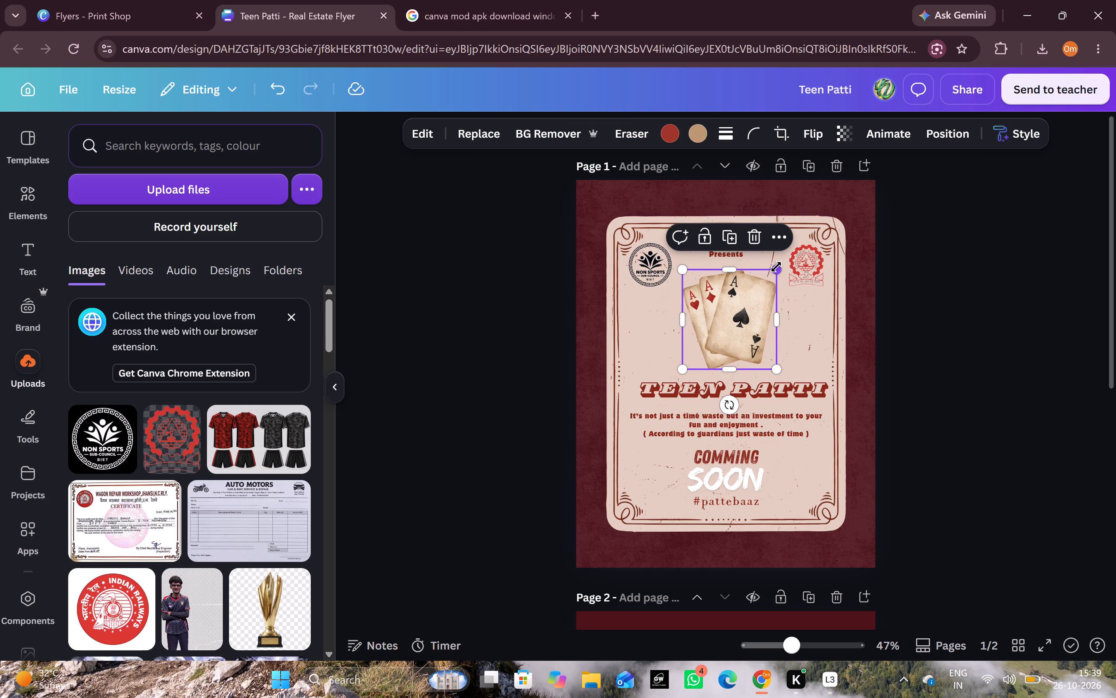
pyautogui.click(610, 336)
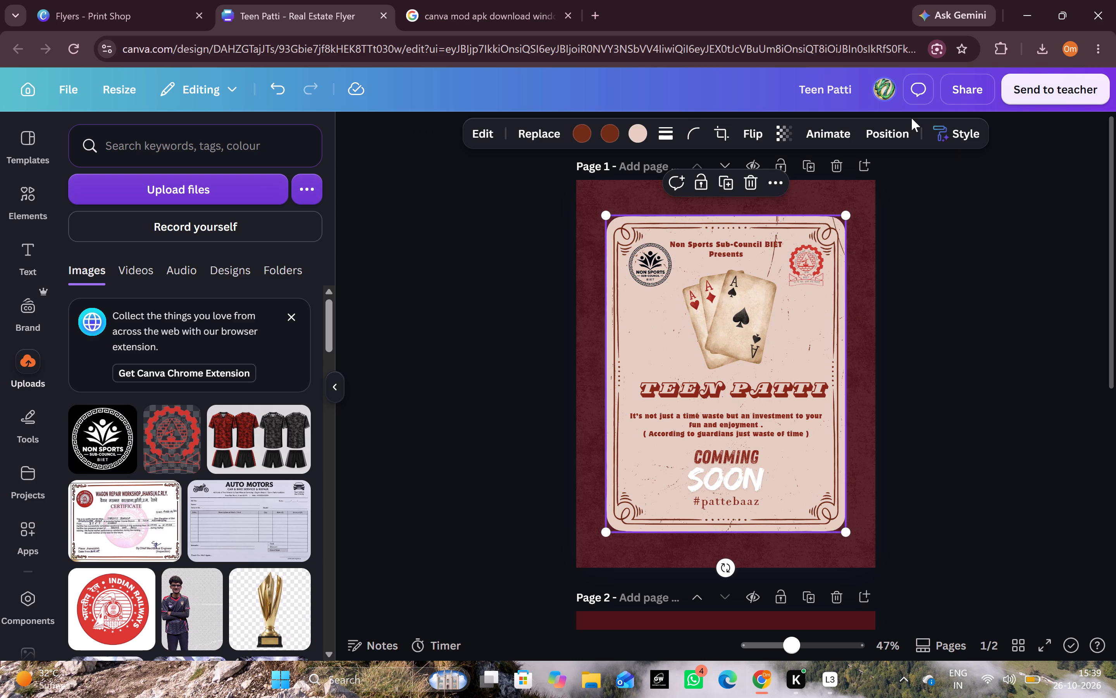
# Download the current page of the Teen Patti flyer as a PNG.
pyautogui.click(971, 92)
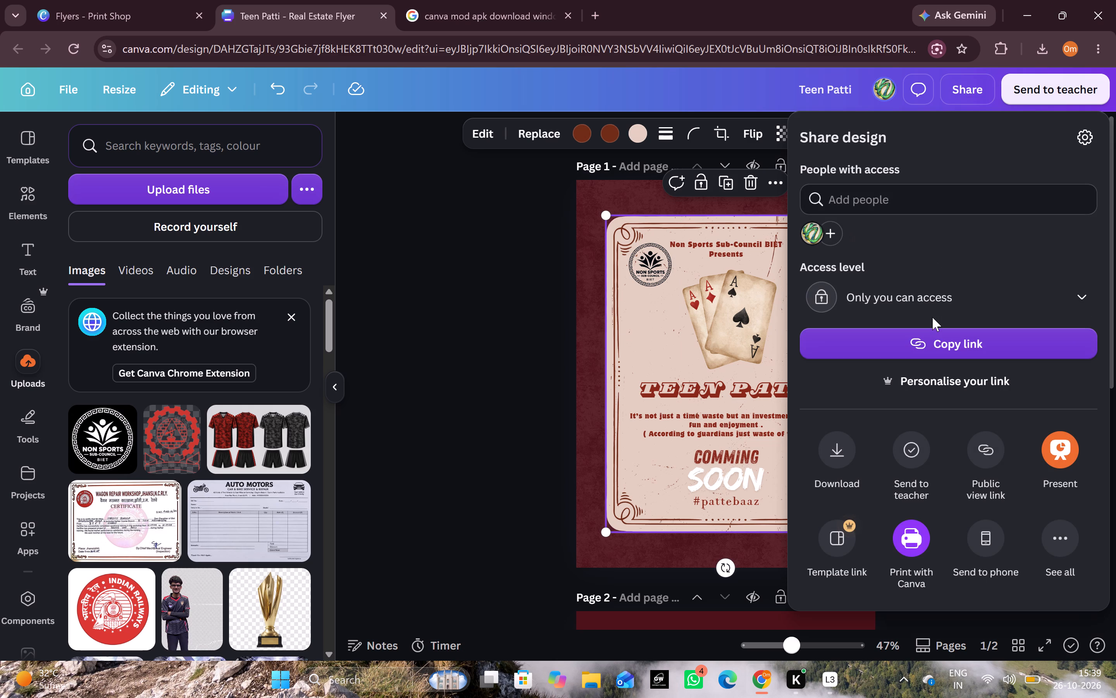
pyautogui.click(851, 442)
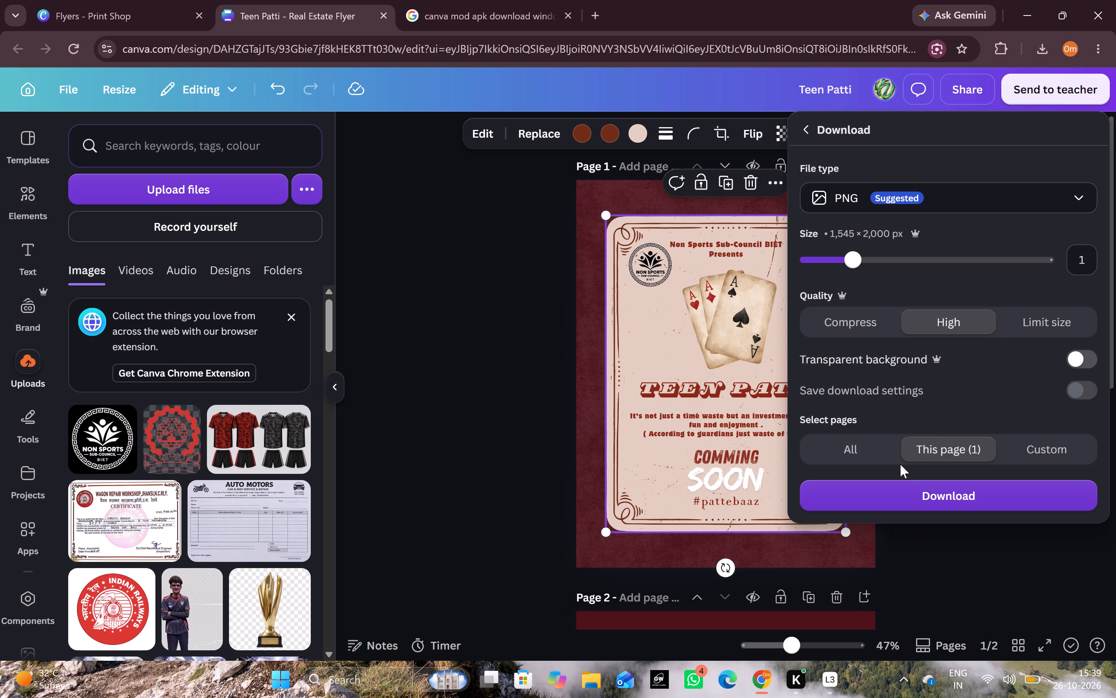
pyautogui.click(897, 486)
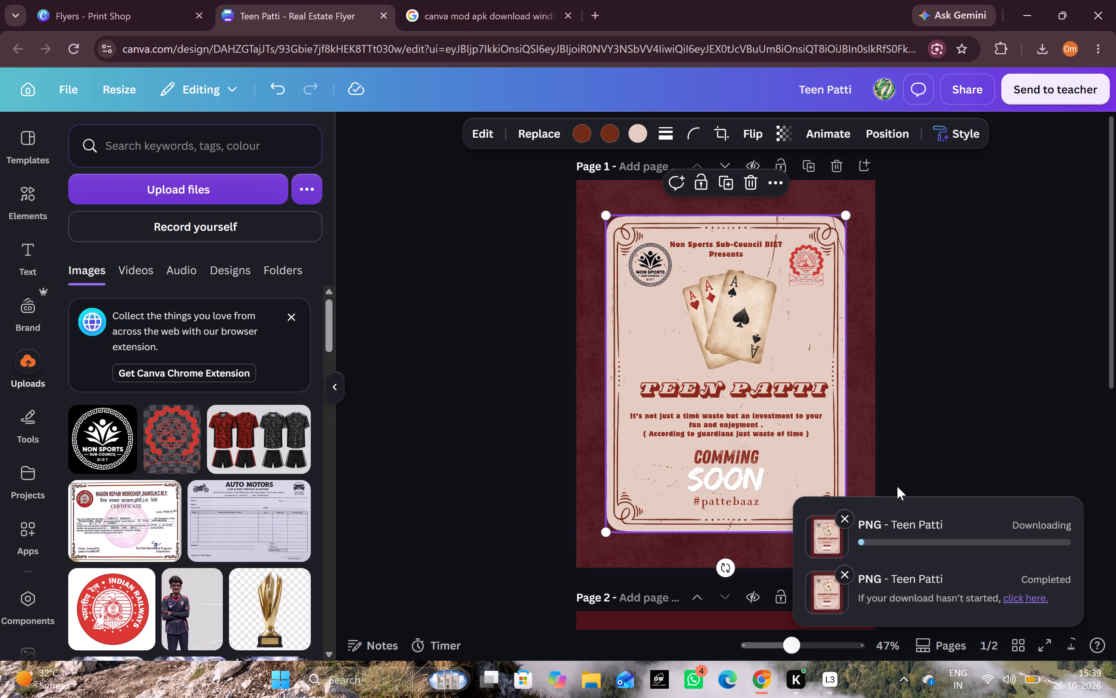
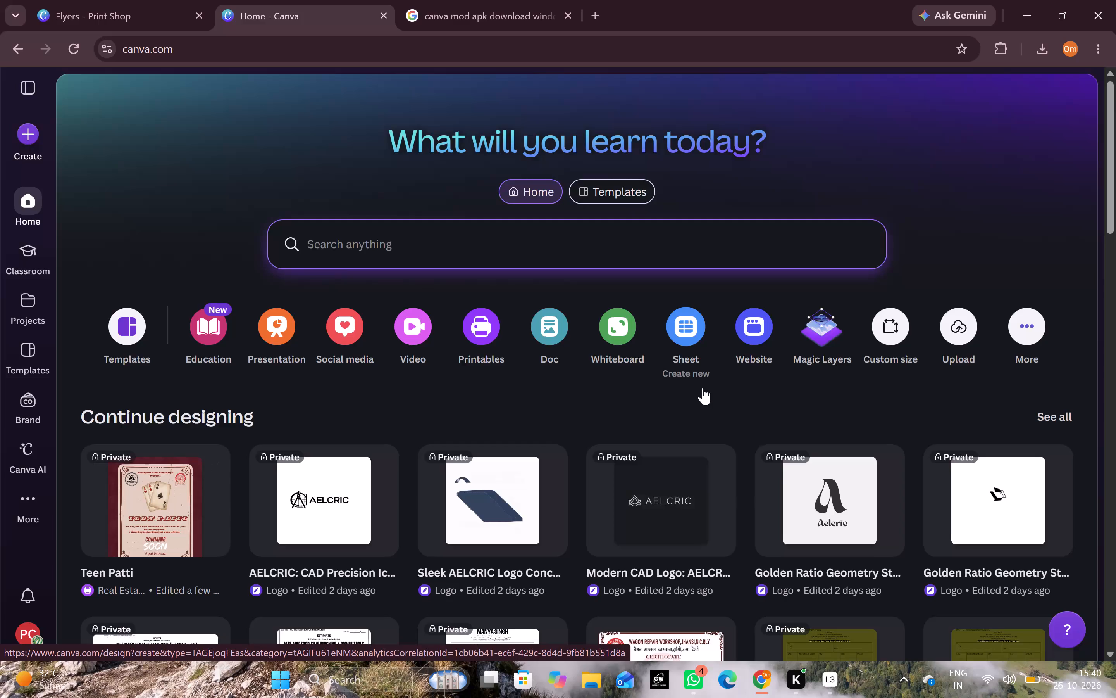
# Find the "Beneath the Shadow" black and red psychological thriller movie poster among all recent designs and open it.
pyautogui.click(1055, 418)
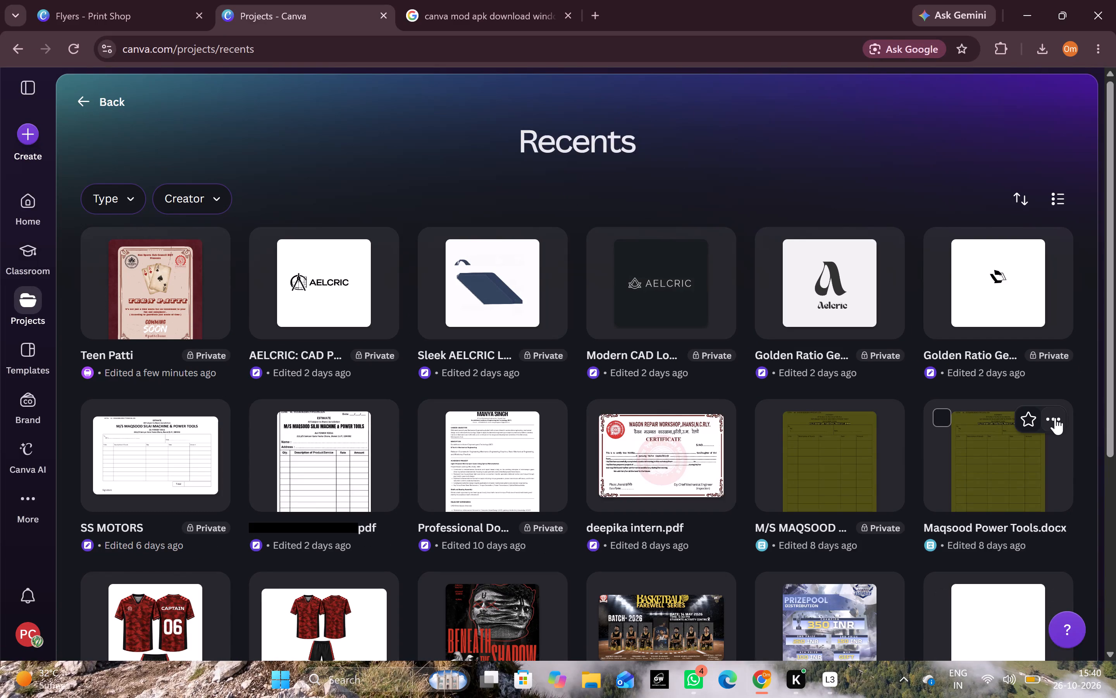
pyautogui.scroll(-3, 1055, 418)
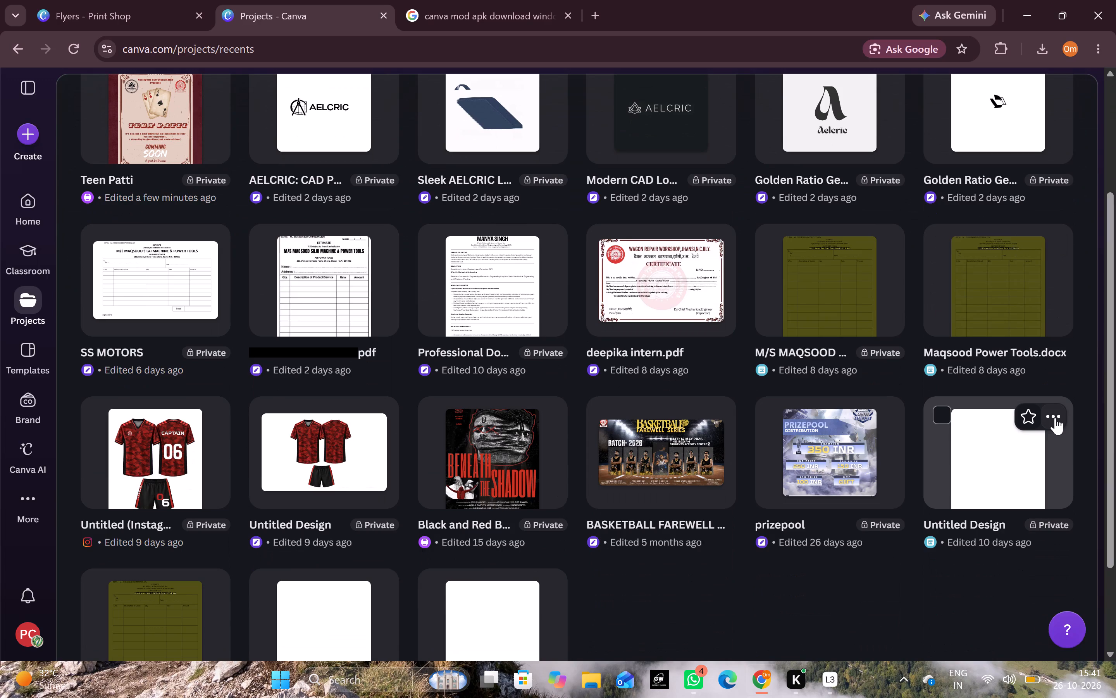
pyautogui.scroll(-3, 1055, 418)
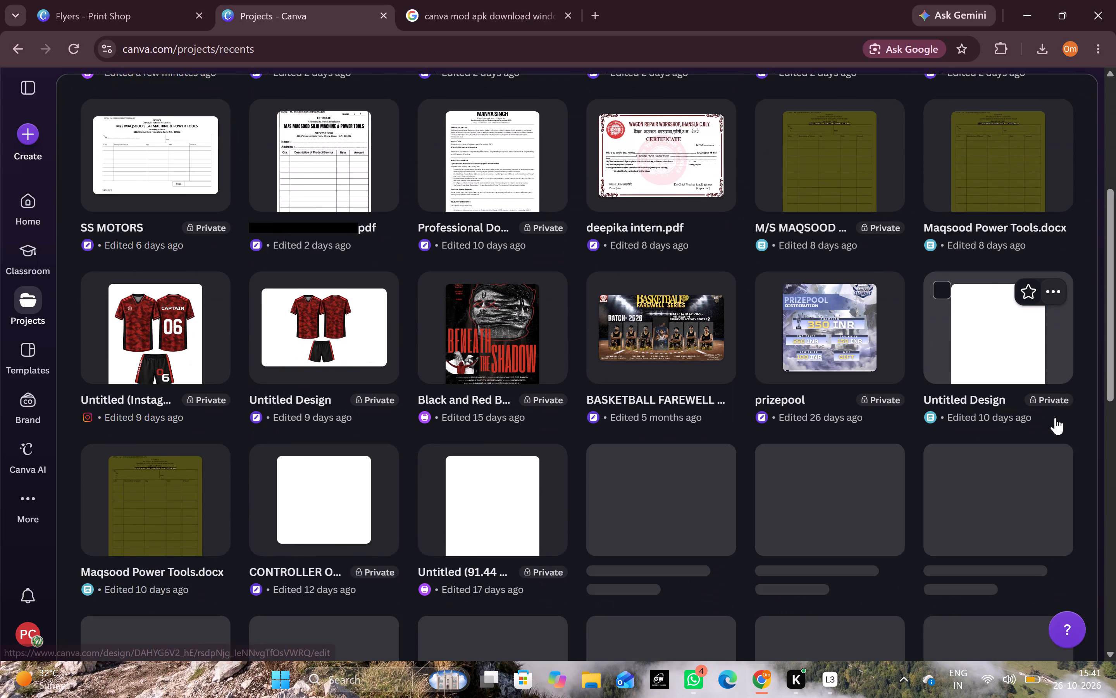
pyautogui.scroll(-1, 1055, 418)
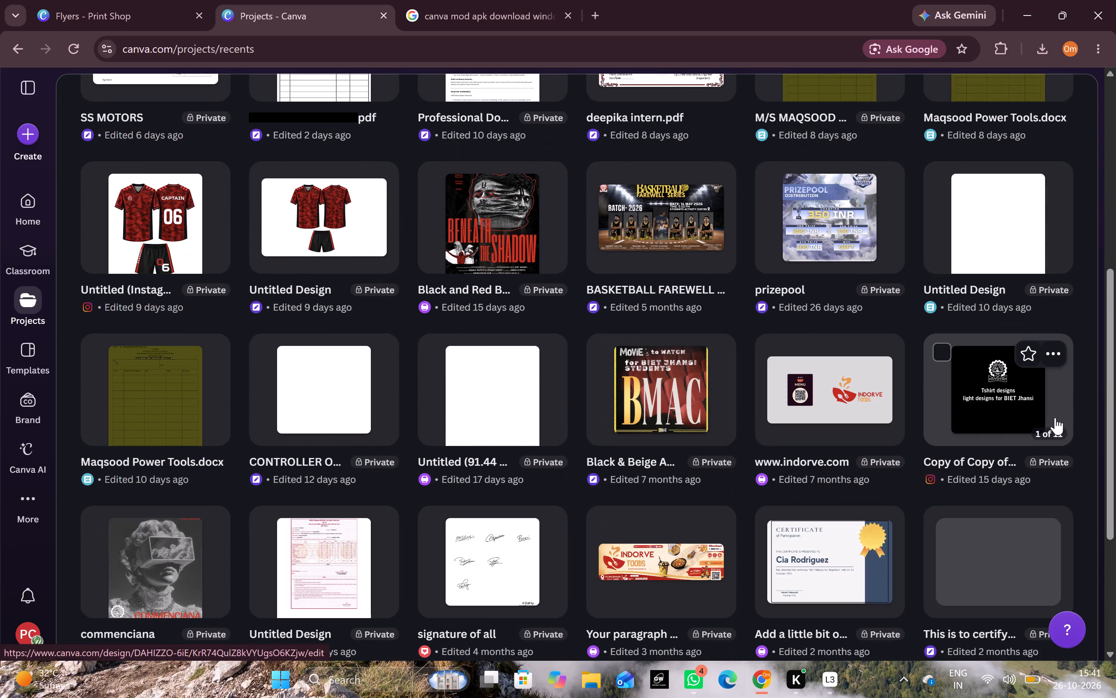
pyautogui.scroll(-1, 1055, 418)
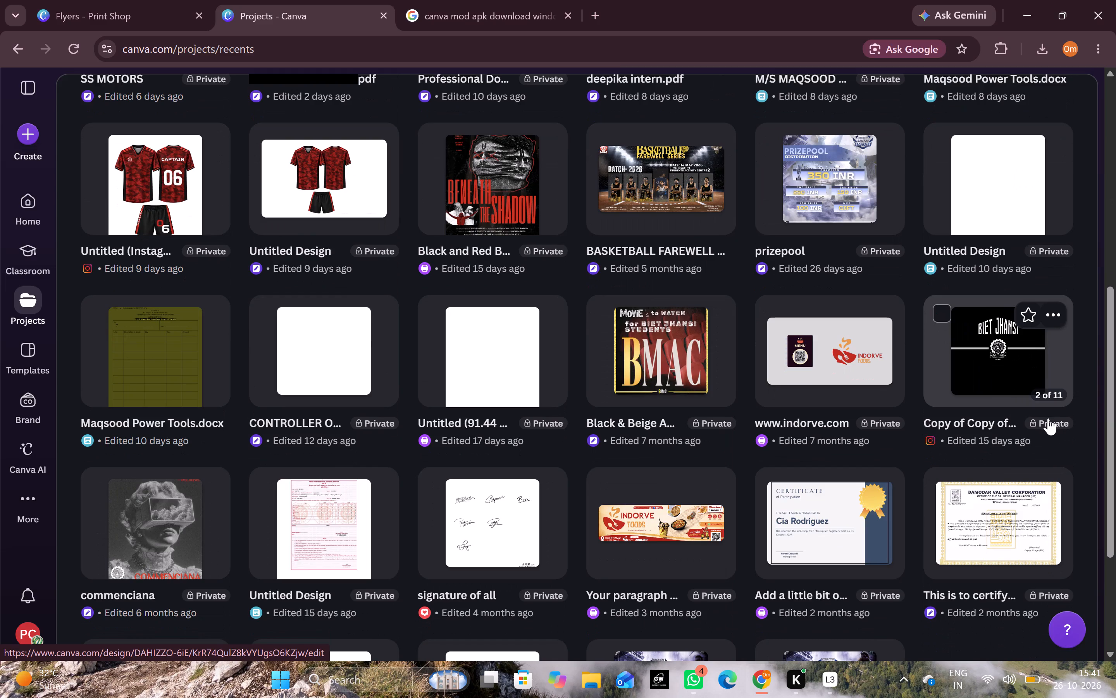
pyautogui.click(493, 216)
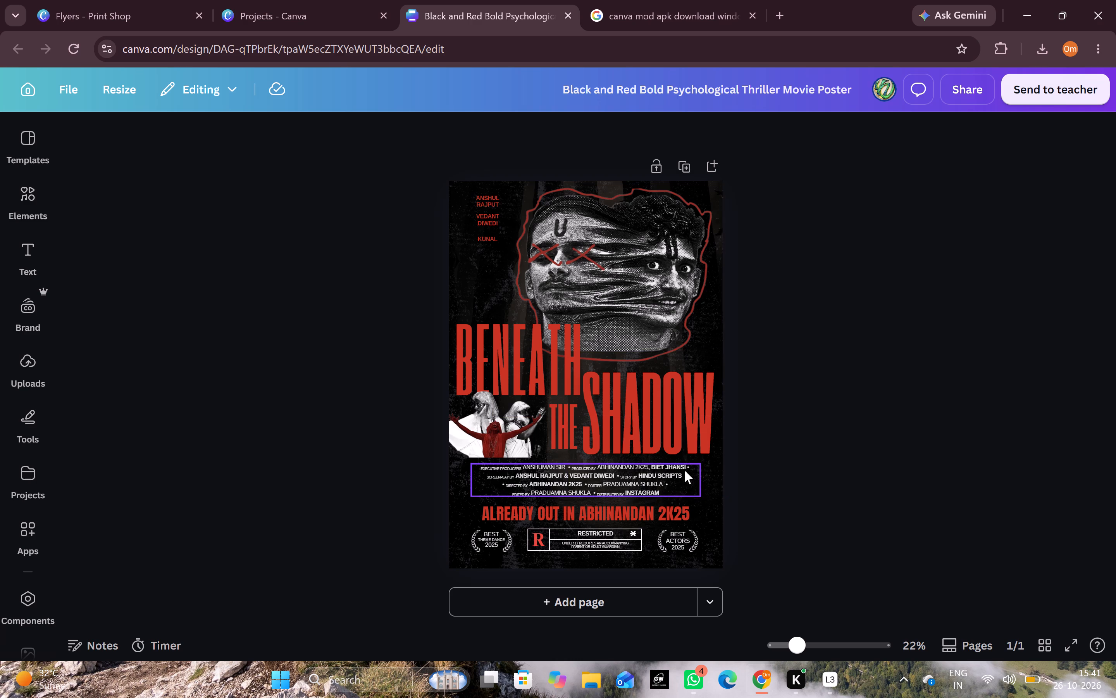
# Switch to the open Google search results for "canva mod apk download windows".
pyautogui.click(627, 11)
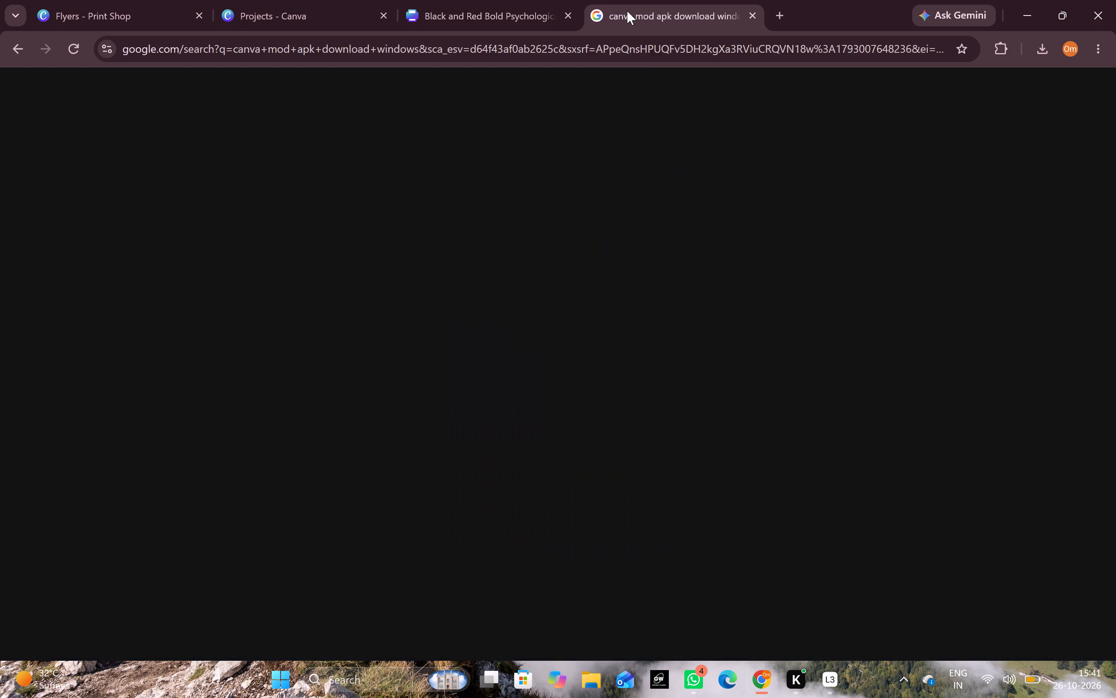